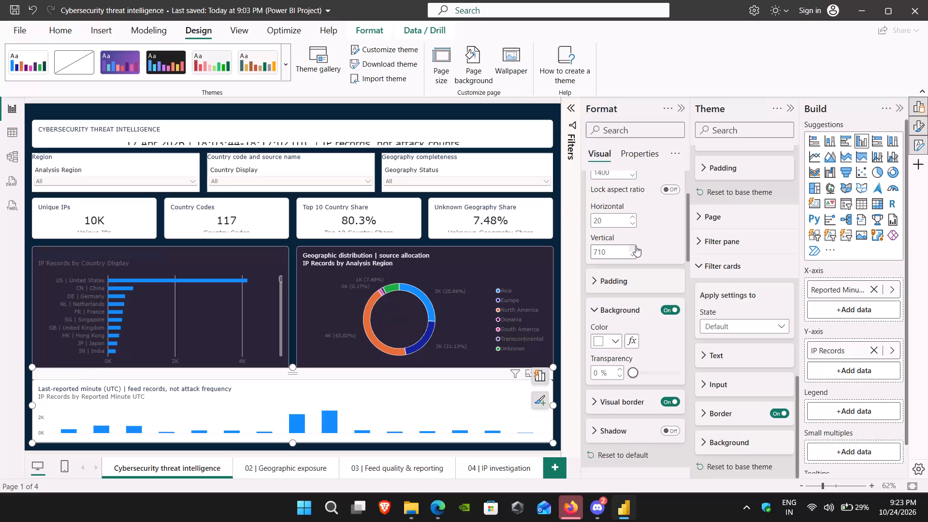
# Set the background color of the last-reported-minute column chart to #2A2539.
pyautogui.click(612, 372)
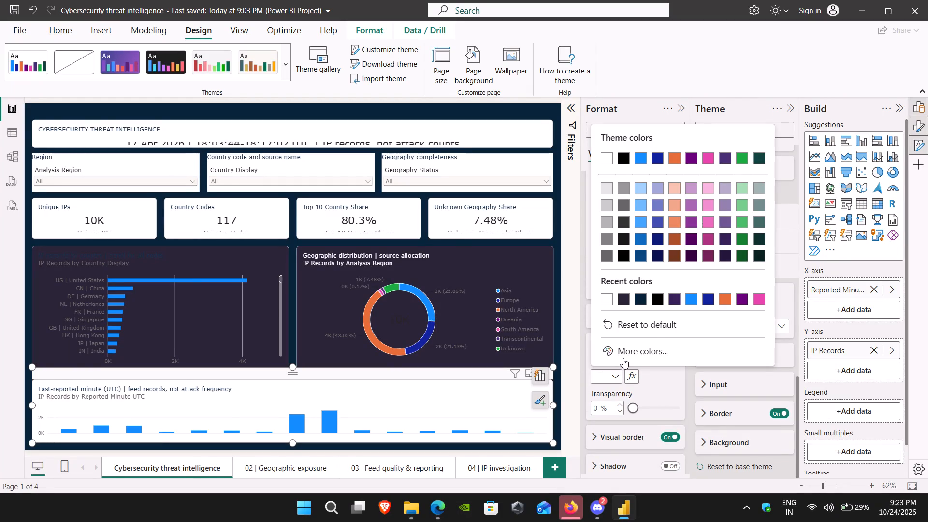
pyautogui.click(623, 358)
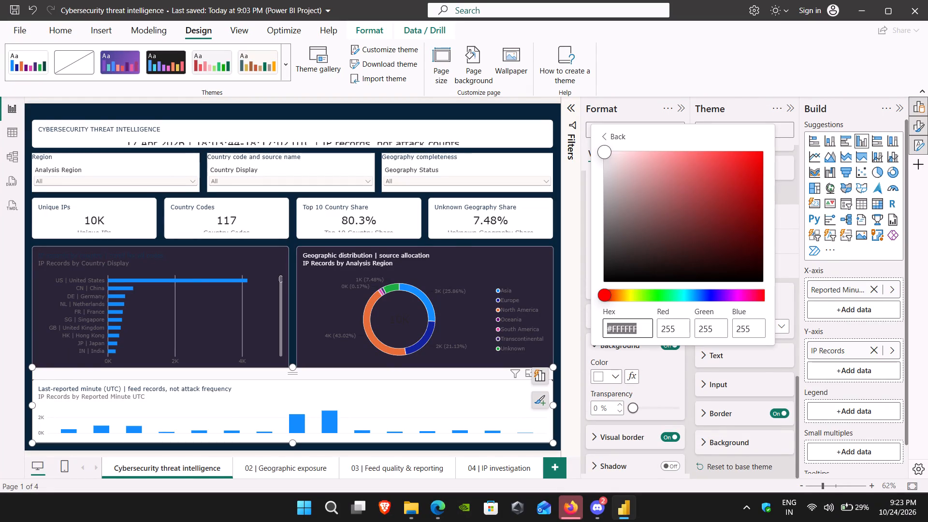
pyautogui.press('BackSpace')
pyautogui.hotkey('ctrl', 'v')
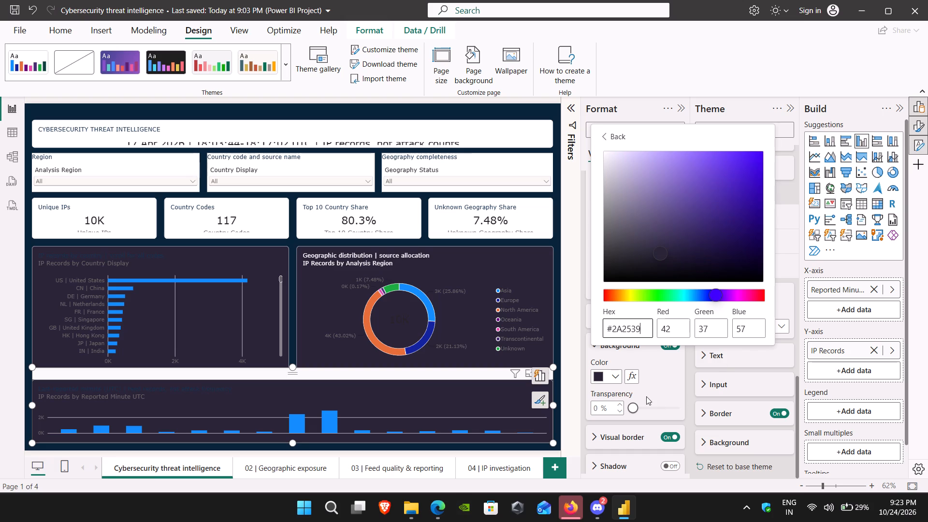
pyautogui.scroll(-3, 646, 396)
pyautogui.click(653, 383)
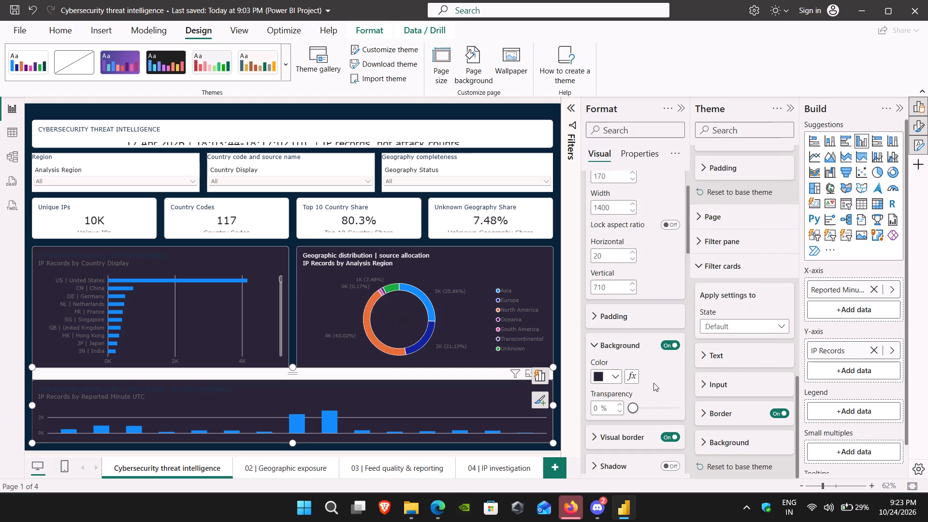
# Set the title text color of the last-reported-minute column chart to white.
pyautogui.scroll(-6, 625, 391)
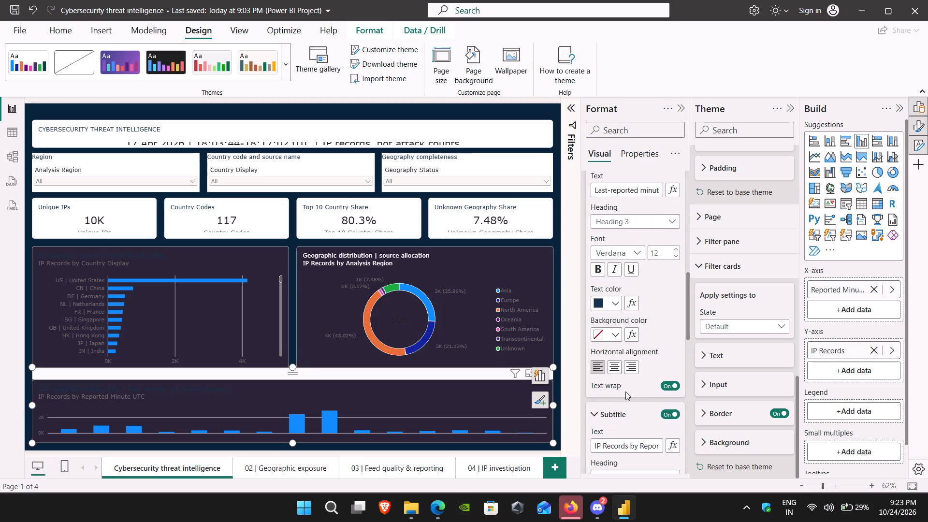
pyautogui.scroll(2, 625, 391)
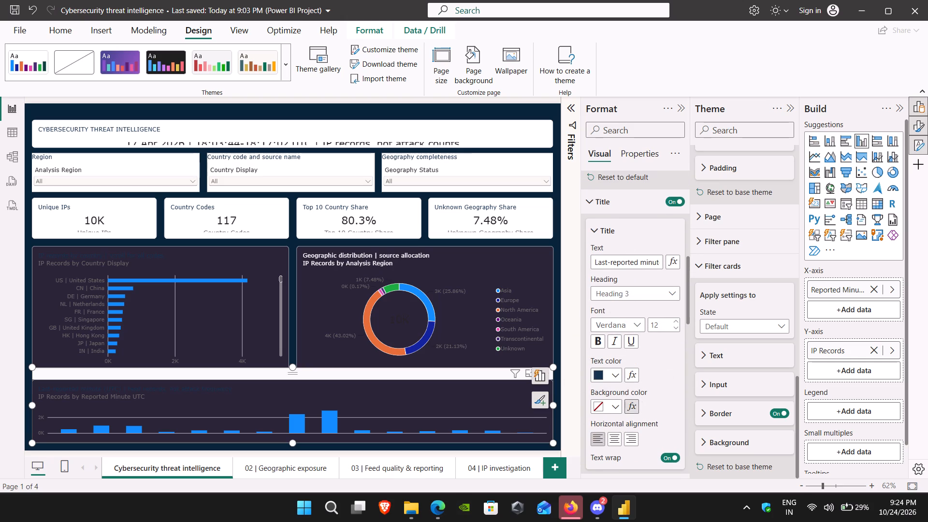
pyautogui.click(613, 374)
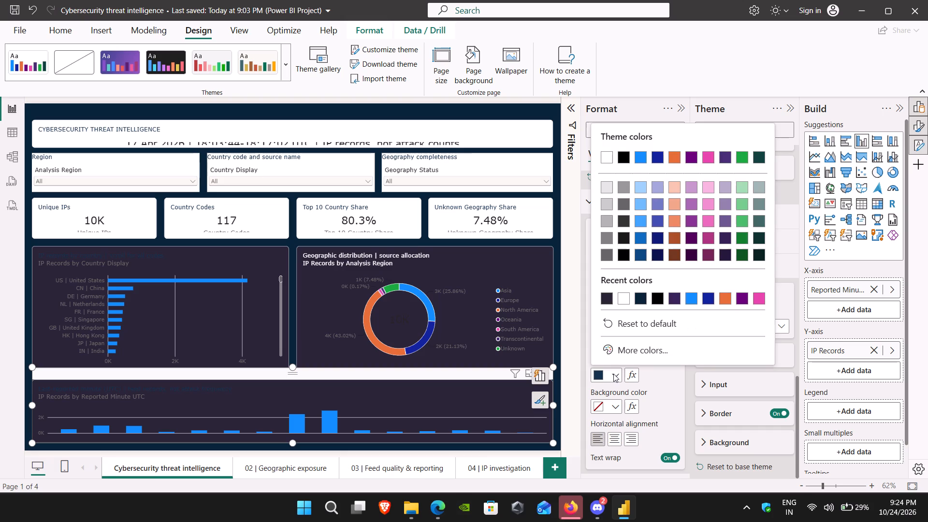
pyautogui.click(624, 296)
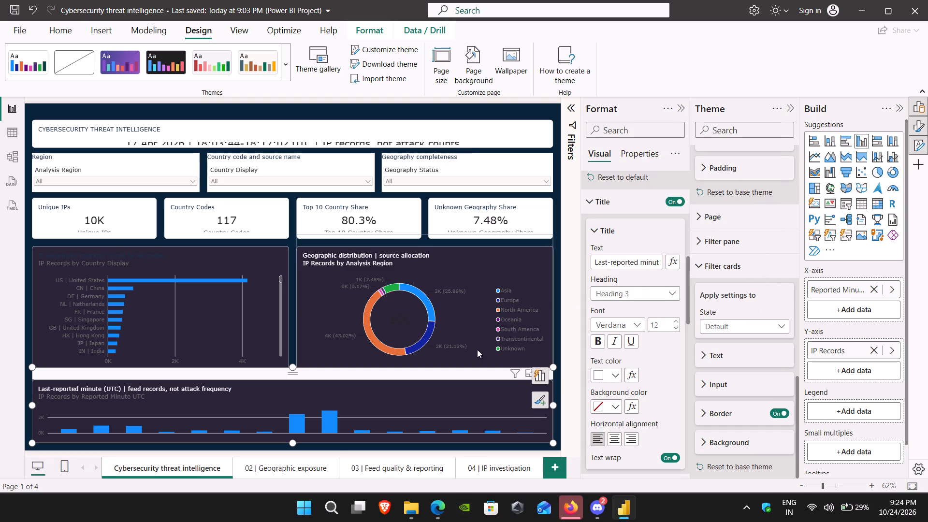
pyautogui.click(161, 396)
pyautogui.click(613, 372)
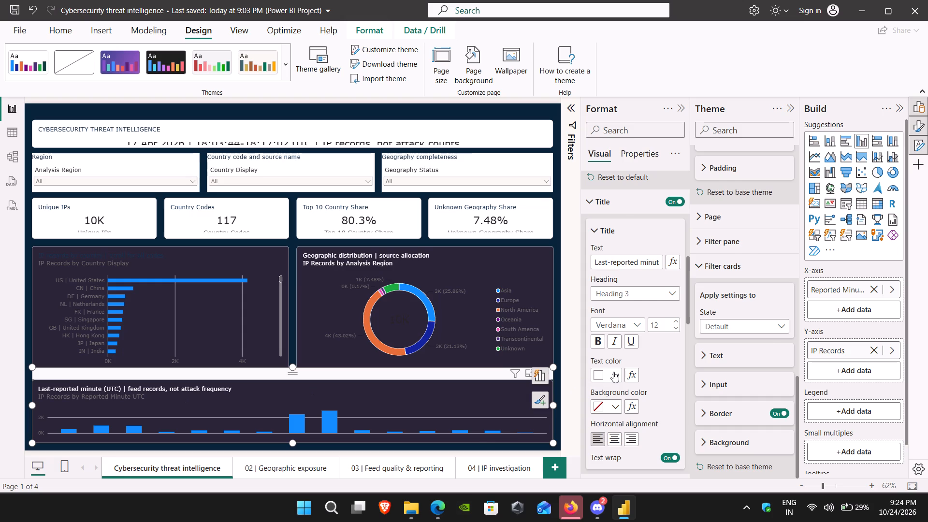
pyautogui.click(603, 152)
pyautogui.click(96, 280)
pyautogui.click(96, 280)
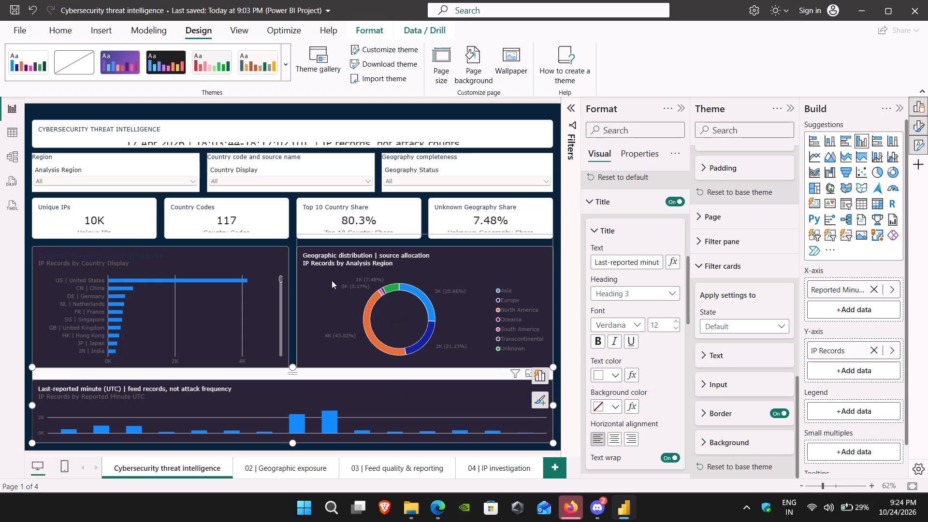
# Set the legend text color of the geographic distribution donut chart to white.
pyautogui.click(512, 290)
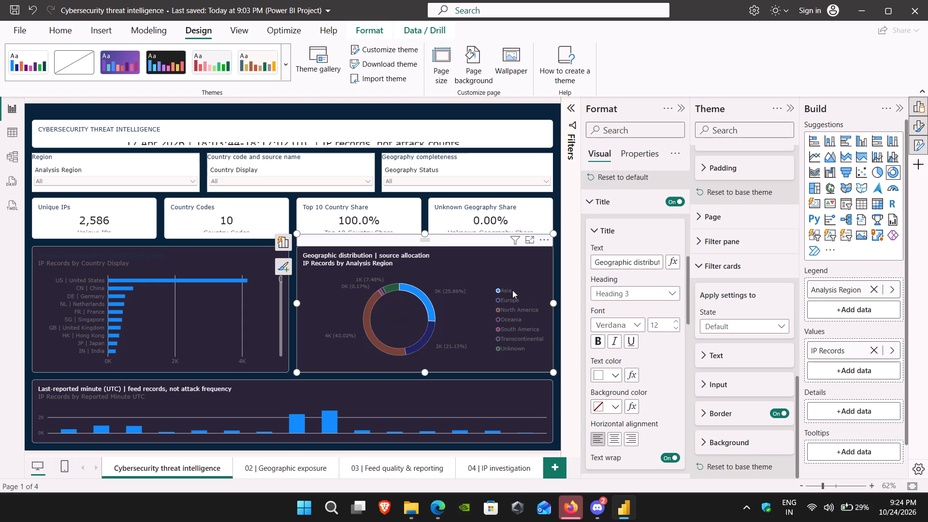
pyautogui.doubleClick(508, 290)
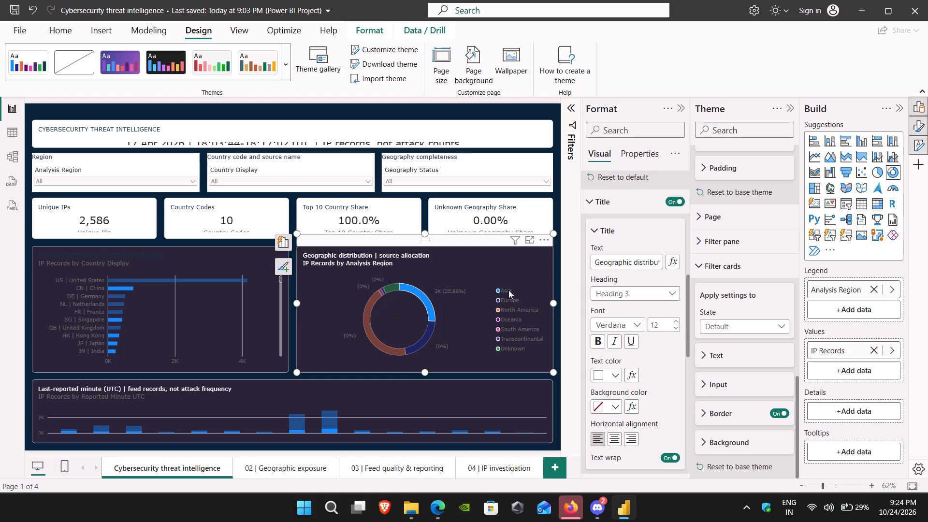
pyautogui.doubleClick(508, 290)
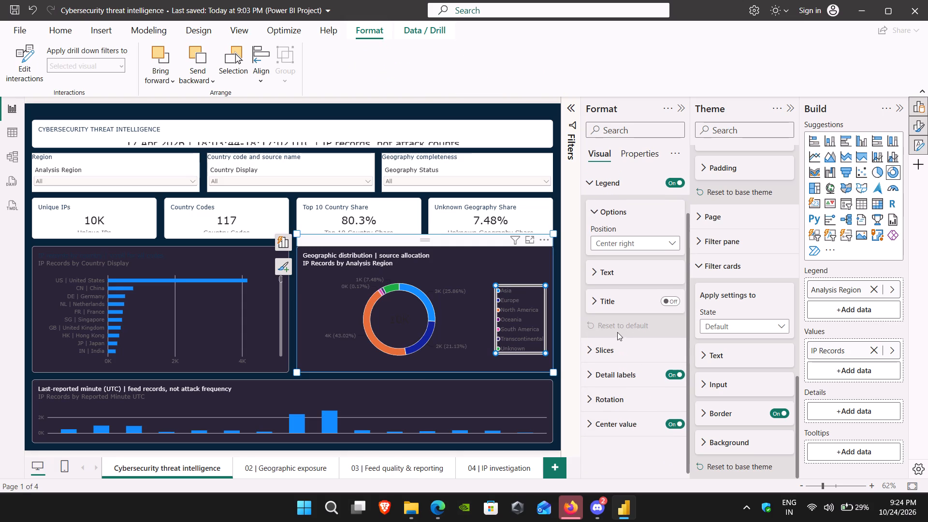
pyautogui.click(596, 273)
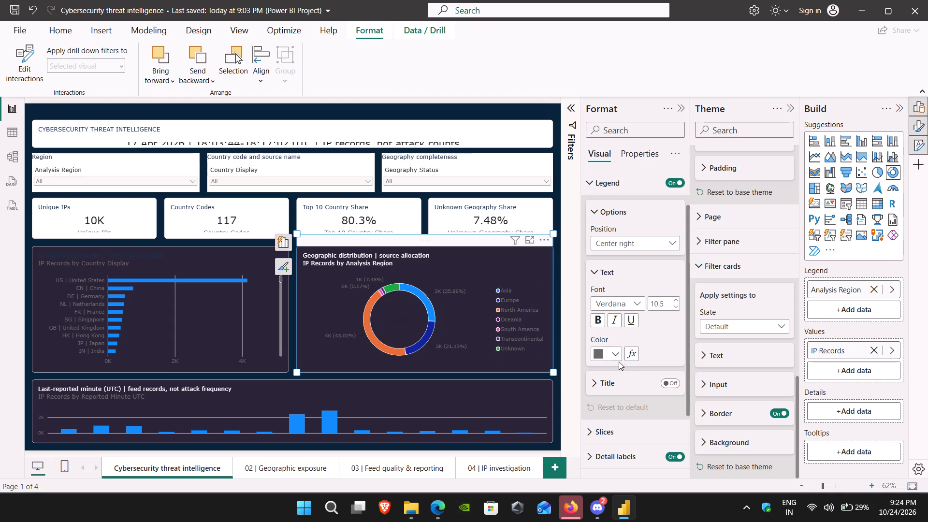
pyautogui.click(615, 355)
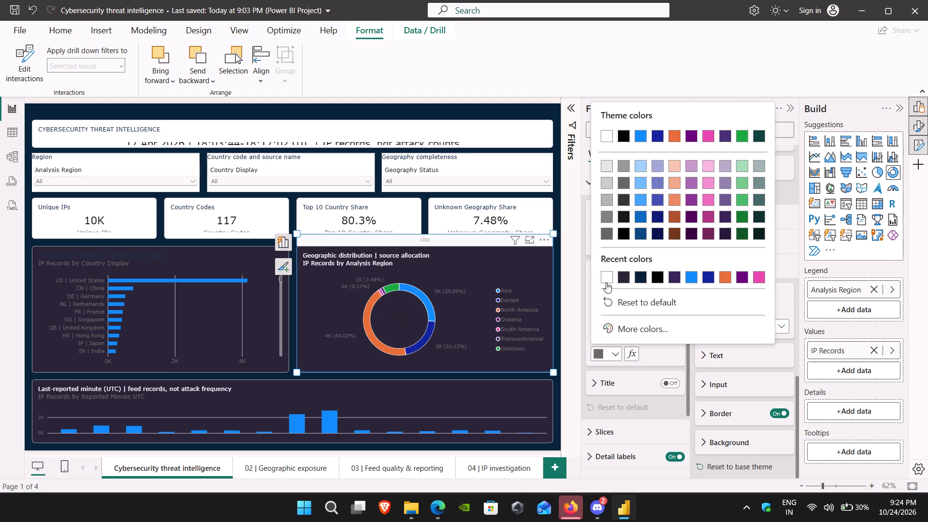
pyautogui.click(606, 280)
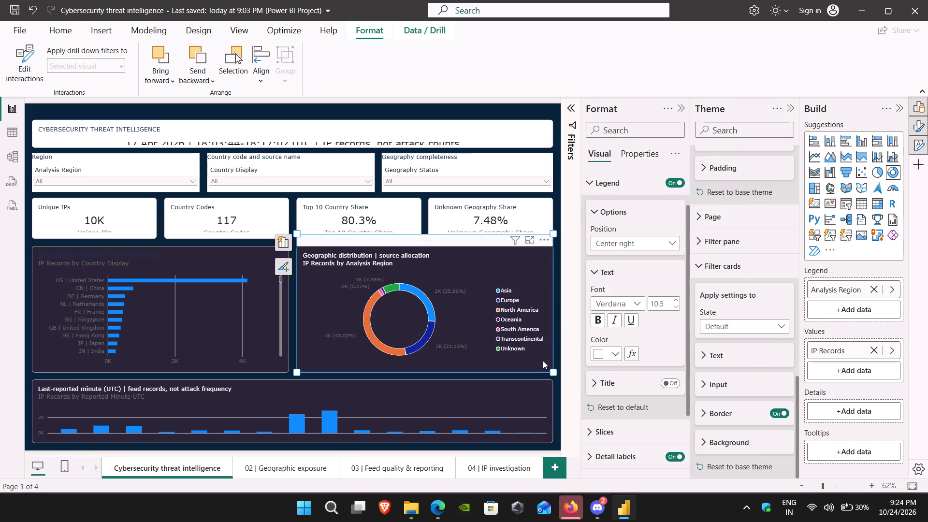
pyautogui.click(571, 371)
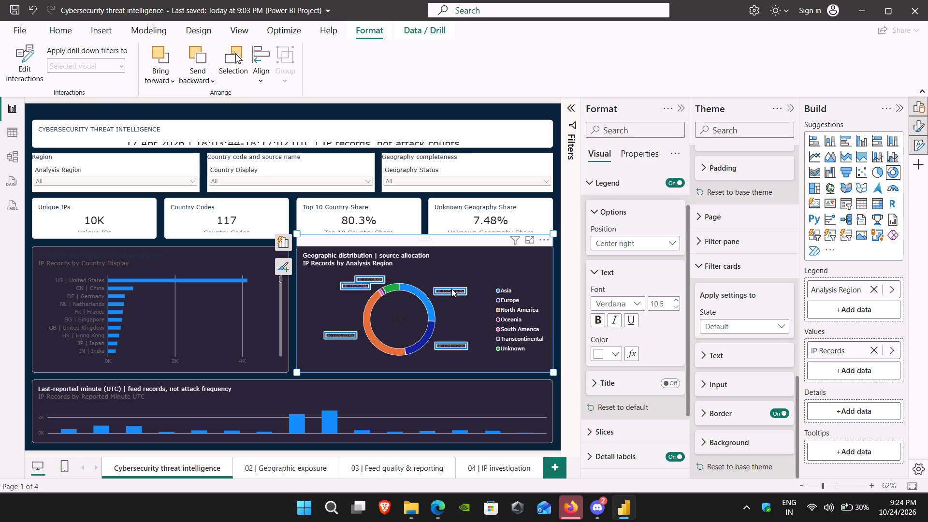
pyautogui.click(616, 355)
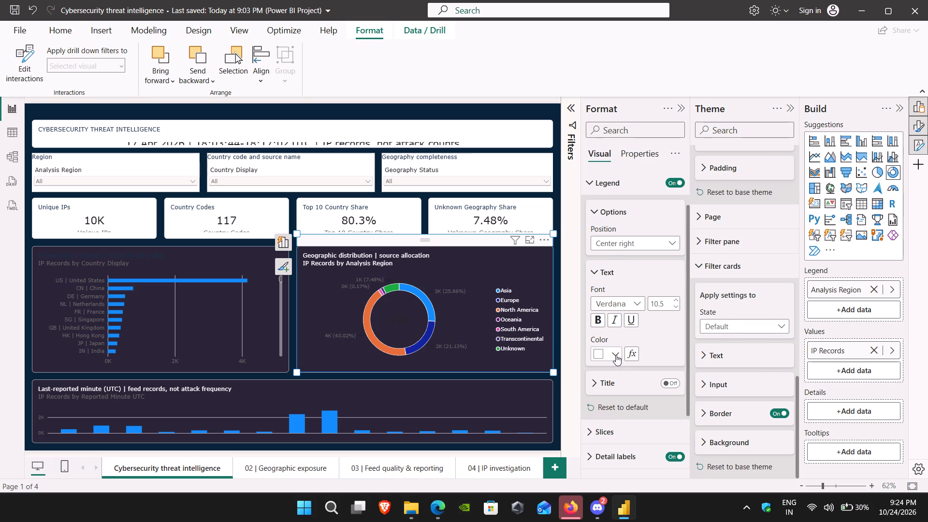
pyautogui.click(608, 276)
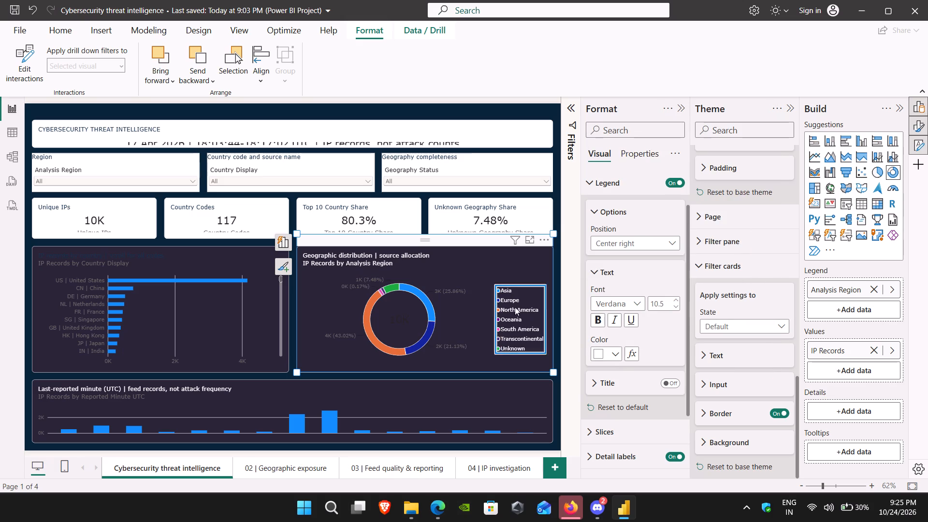
# Set the detail label values of the geographic distribution donut chart to white.
pyautogui.click(456, 288)
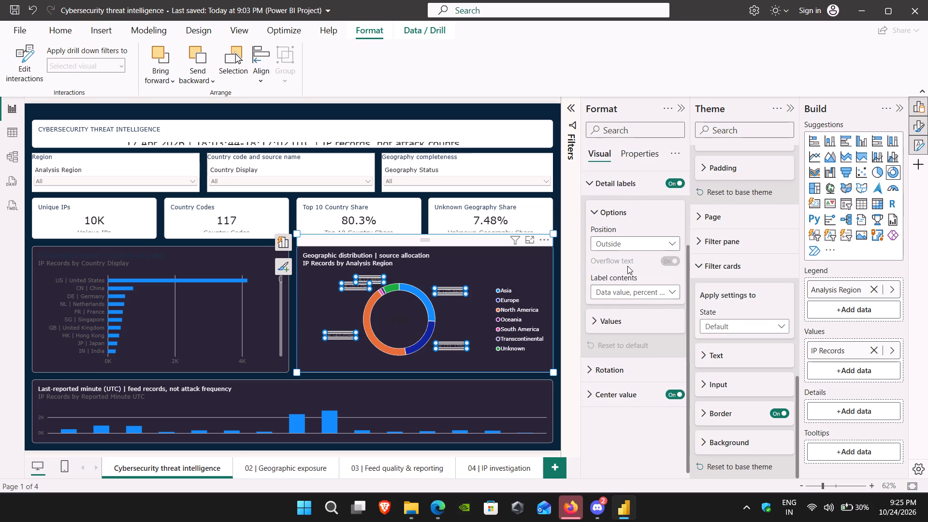
pyautogui.scroll(3, 638, 234)
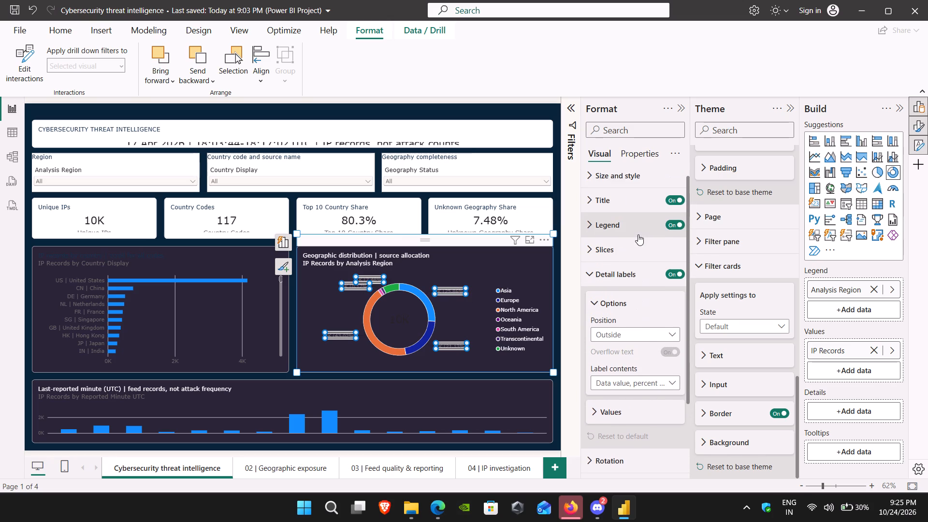
pyautogui.scroll(1, 638, 234)
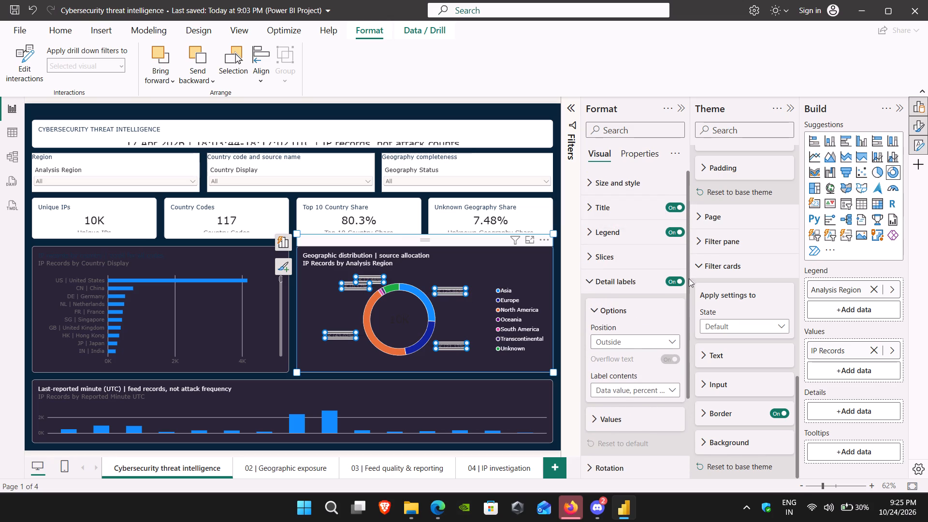
pyautogui.click(597, 204)
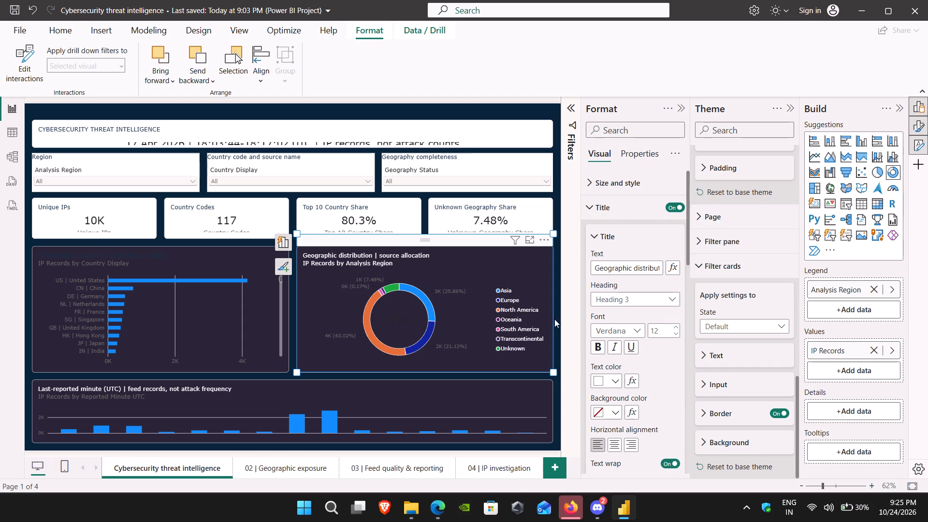
pyautogui.click(362, 282)
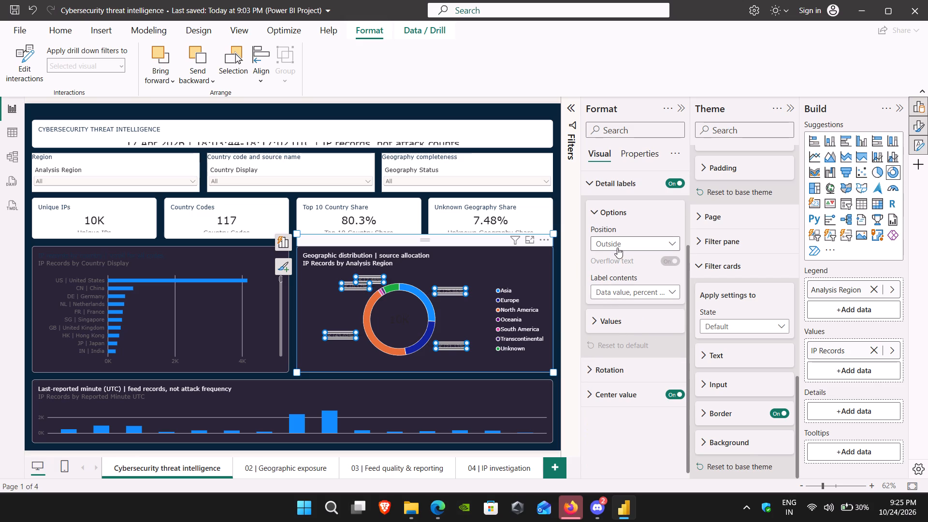
pyautogui.scroll(2, 617, 247)
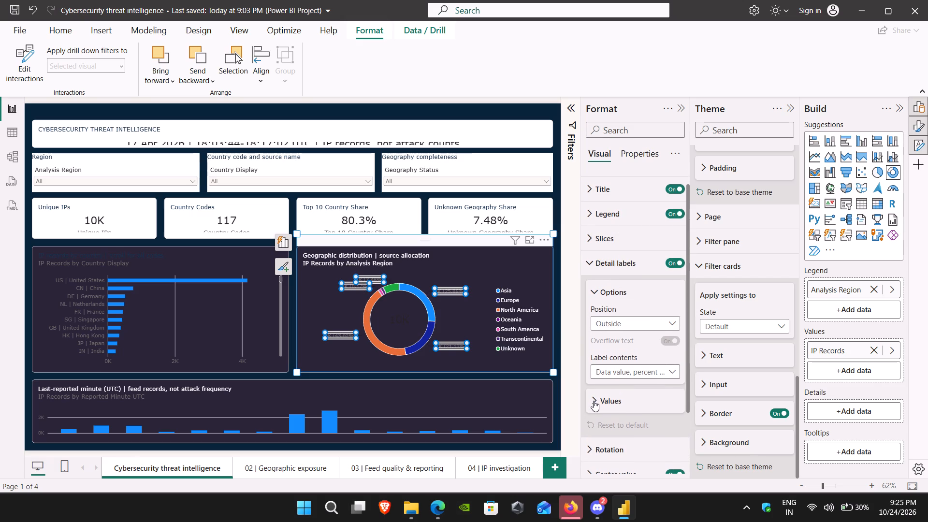
pyautogui.click(594, 401)
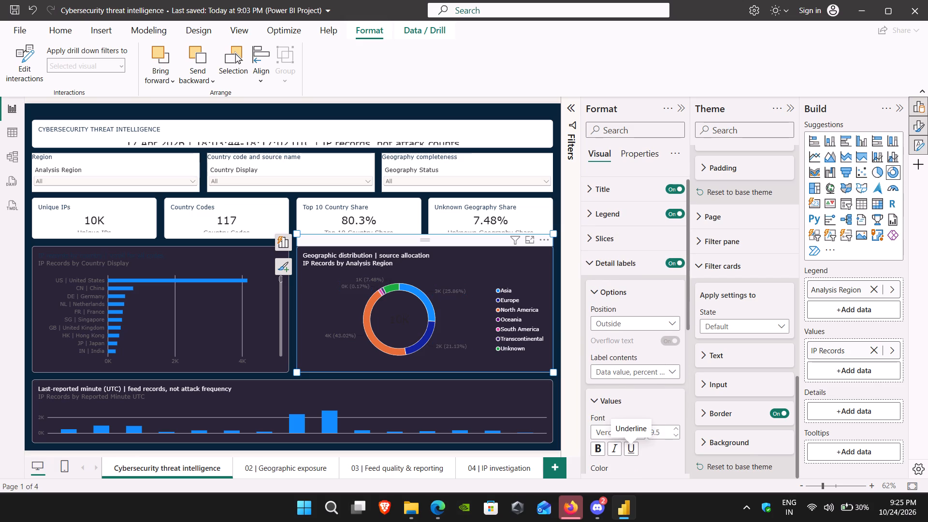
pyautogui.scroll(-3, 612, 389)
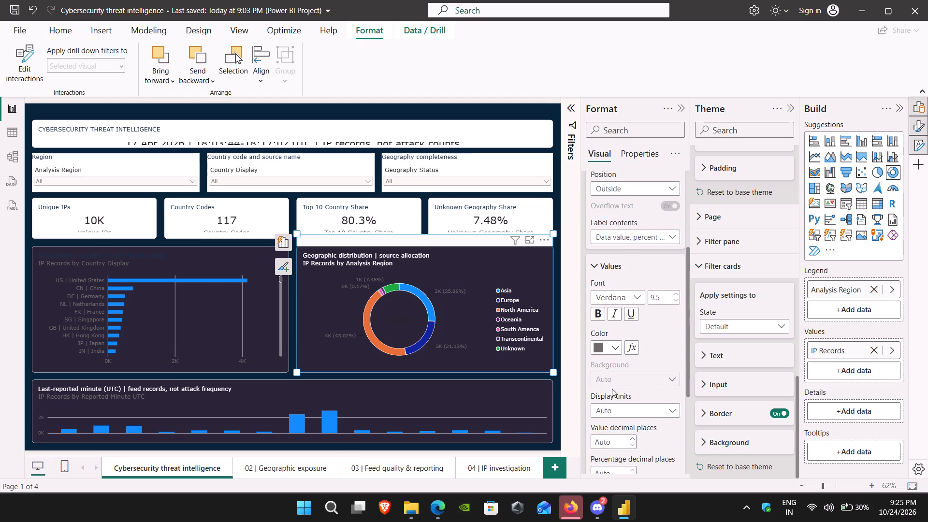
pyautogui.click(610, 355)
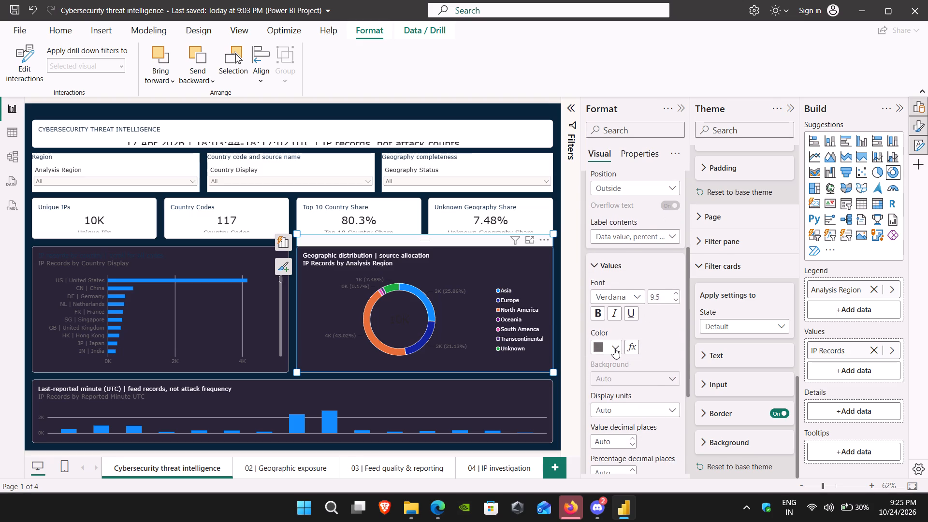
pyautogui.click(614, 348)
pyautogui.click(607, 272)
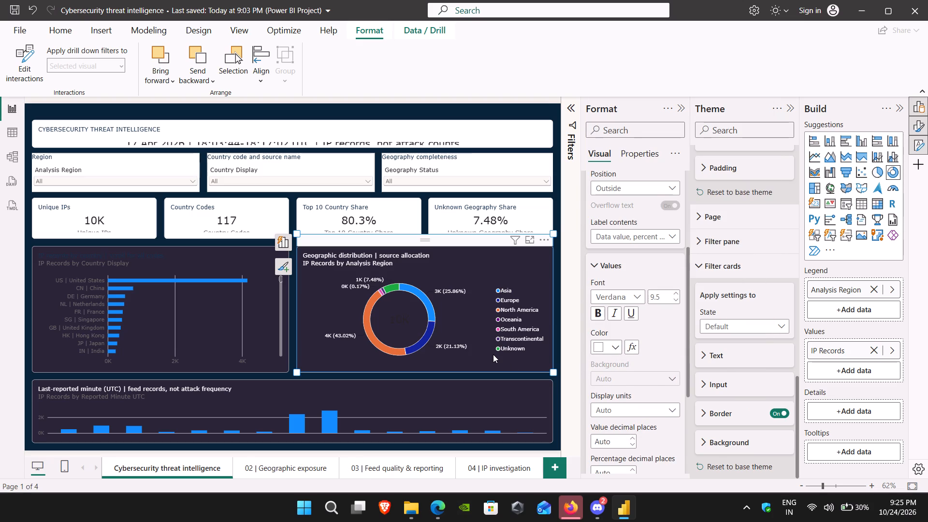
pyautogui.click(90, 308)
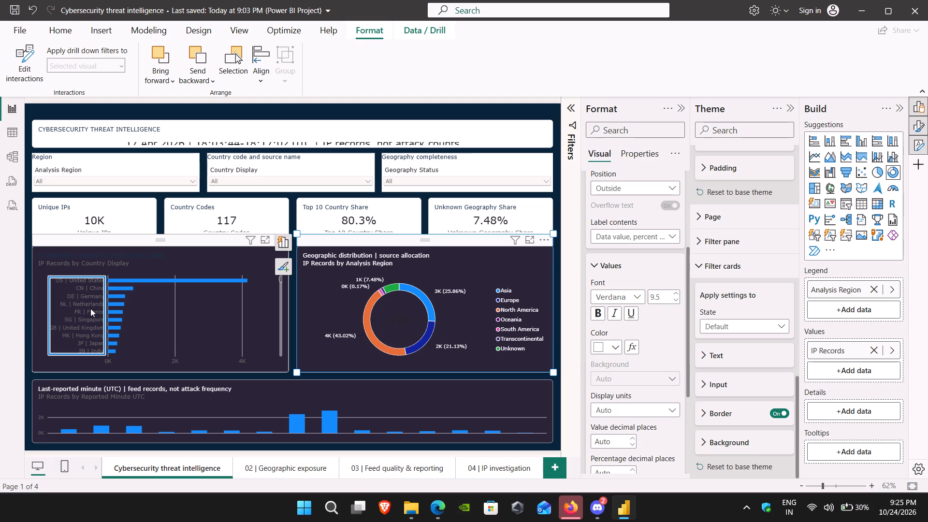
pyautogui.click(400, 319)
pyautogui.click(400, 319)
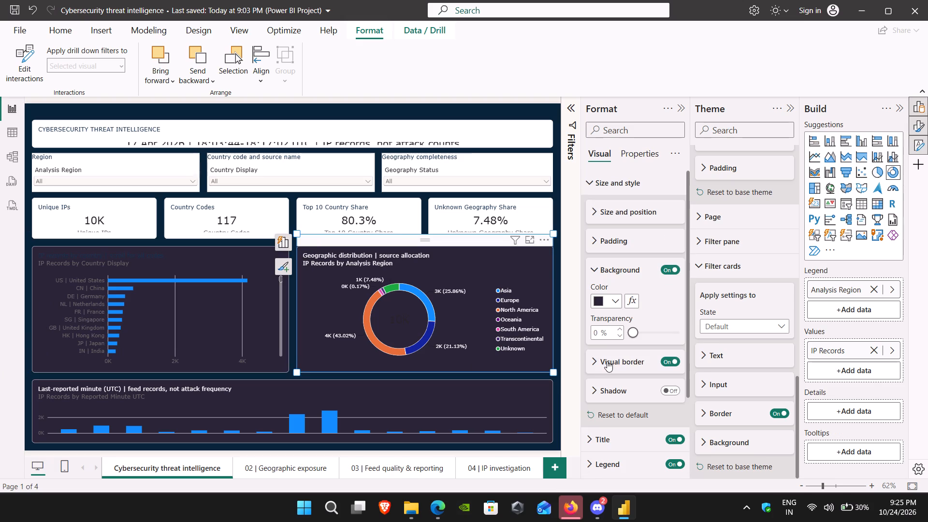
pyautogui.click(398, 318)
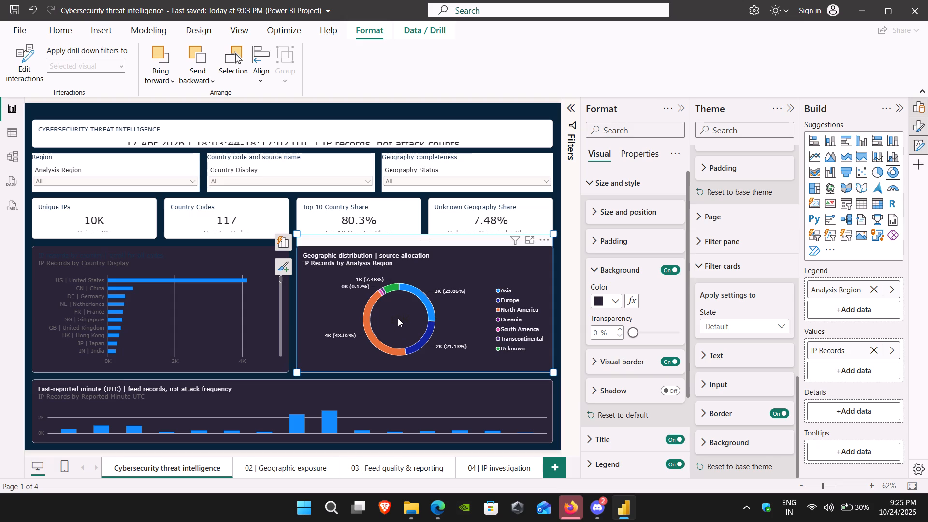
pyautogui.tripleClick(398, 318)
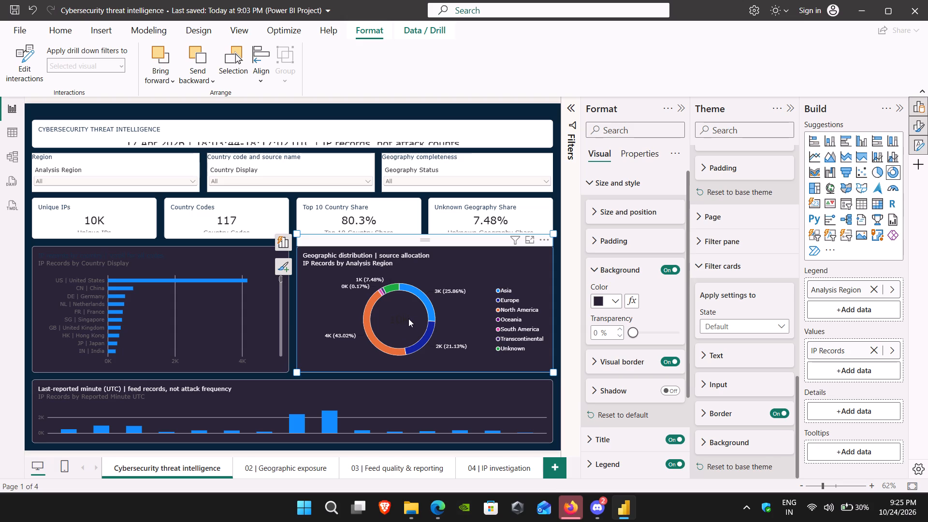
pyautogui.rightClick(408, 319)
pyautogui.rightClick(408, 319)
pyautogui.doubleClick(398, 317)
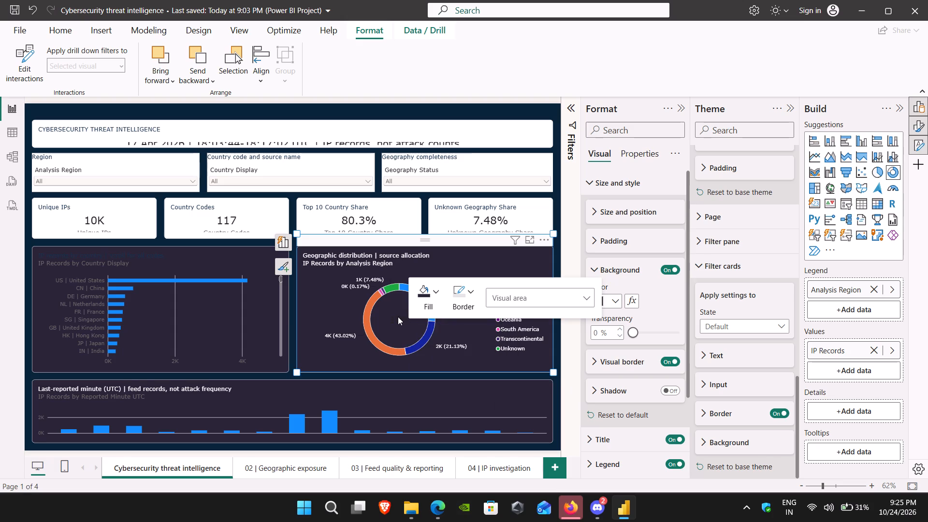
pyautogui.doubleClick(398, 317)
# Move the geographic distribution donut chart slightly down and to the left on the report canvas.
pyautogui.moveTo(409, 317); pyautogui.dragTo(406, 326)
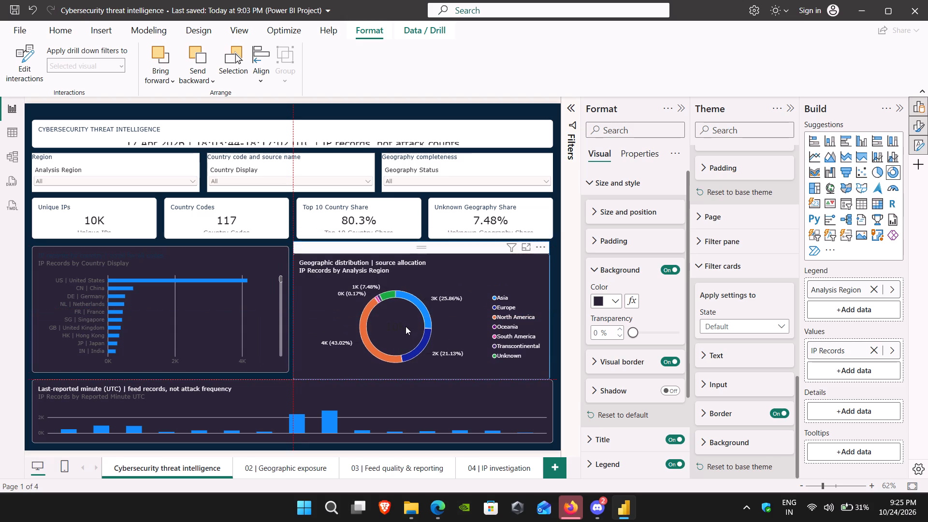
pyautogui.moveTo(406, 326); pyautogui.dragTo(405, 328)
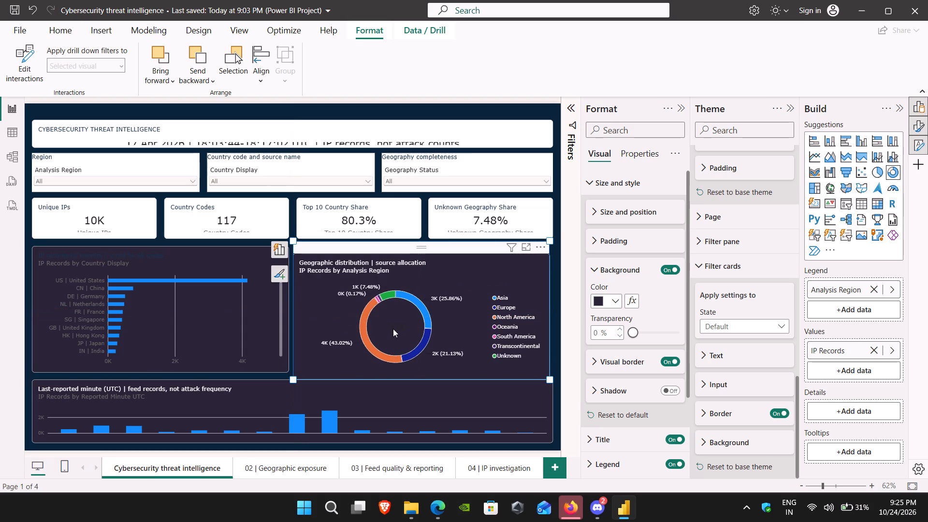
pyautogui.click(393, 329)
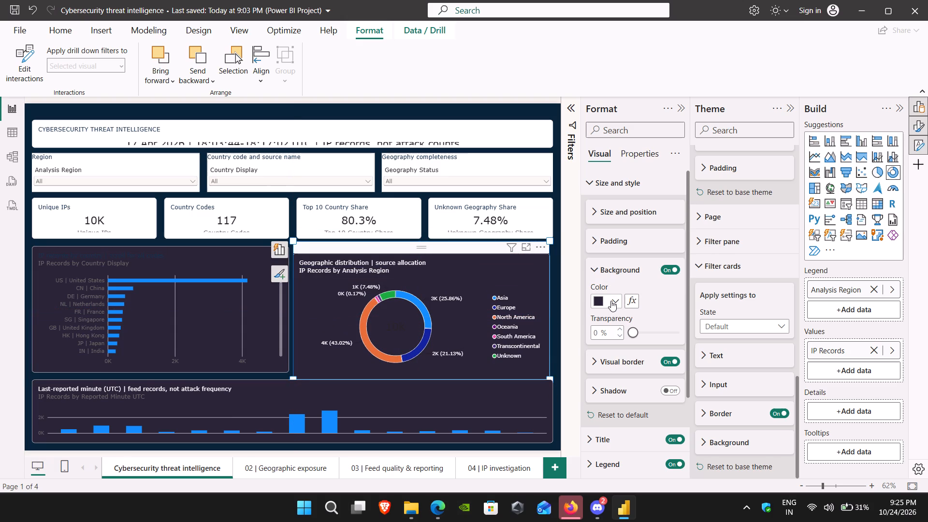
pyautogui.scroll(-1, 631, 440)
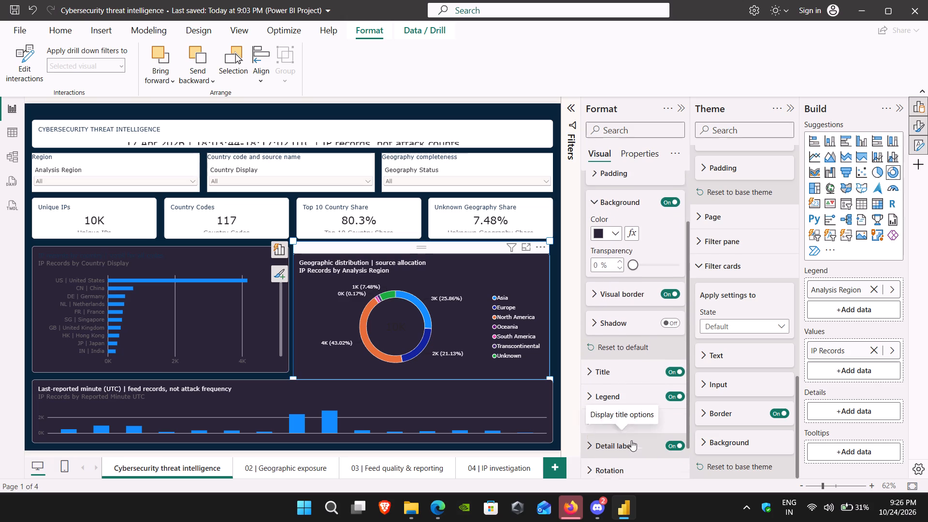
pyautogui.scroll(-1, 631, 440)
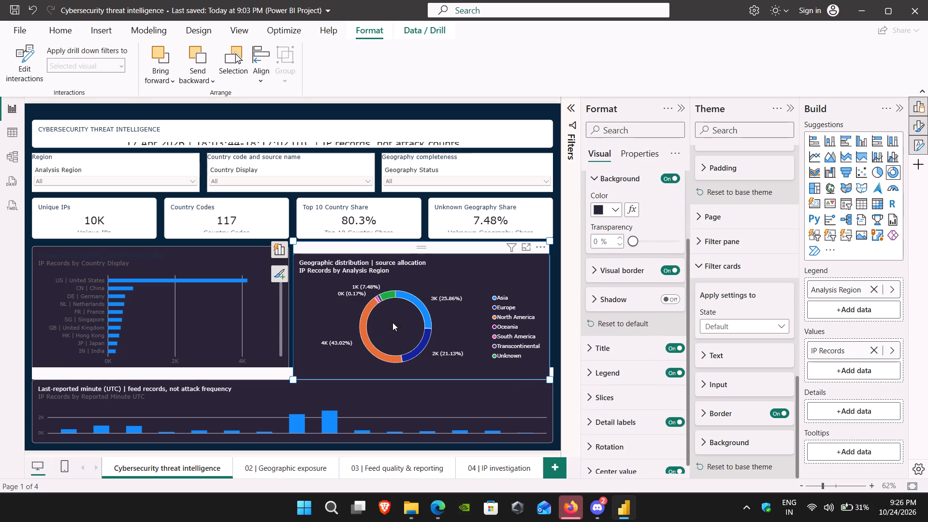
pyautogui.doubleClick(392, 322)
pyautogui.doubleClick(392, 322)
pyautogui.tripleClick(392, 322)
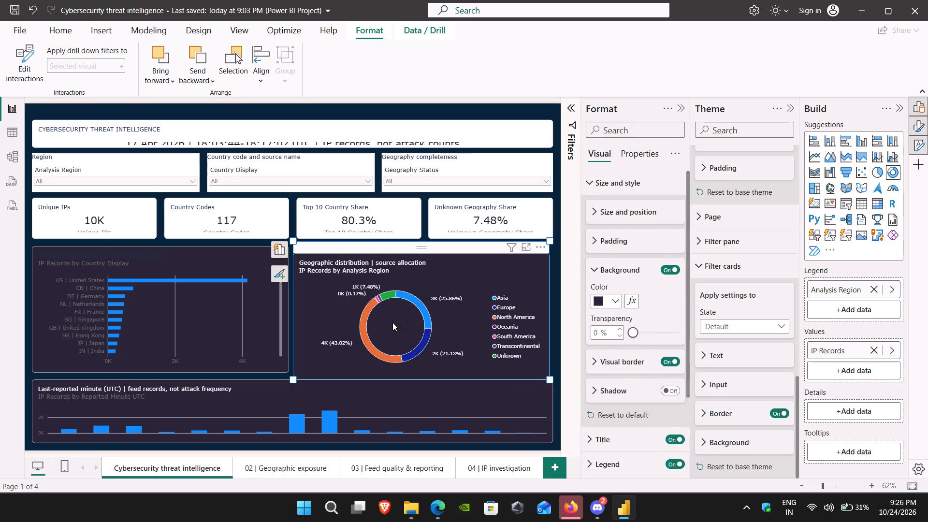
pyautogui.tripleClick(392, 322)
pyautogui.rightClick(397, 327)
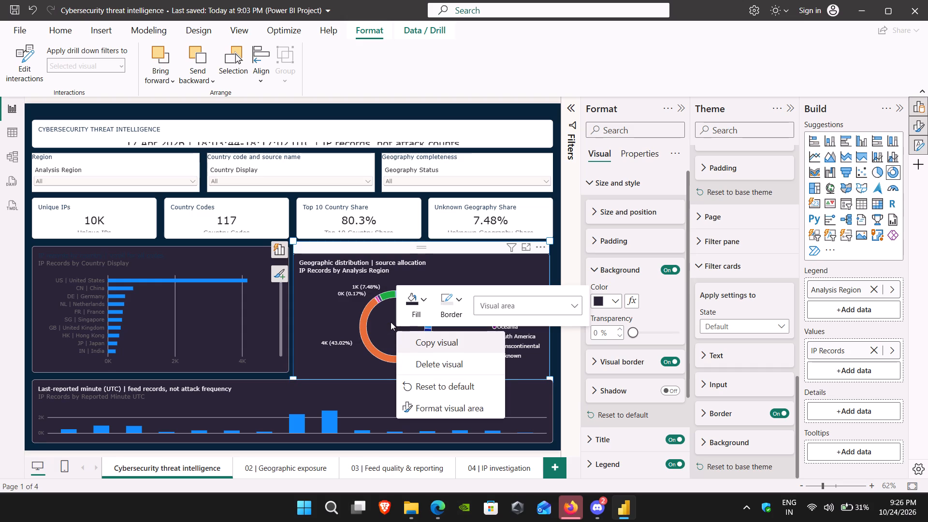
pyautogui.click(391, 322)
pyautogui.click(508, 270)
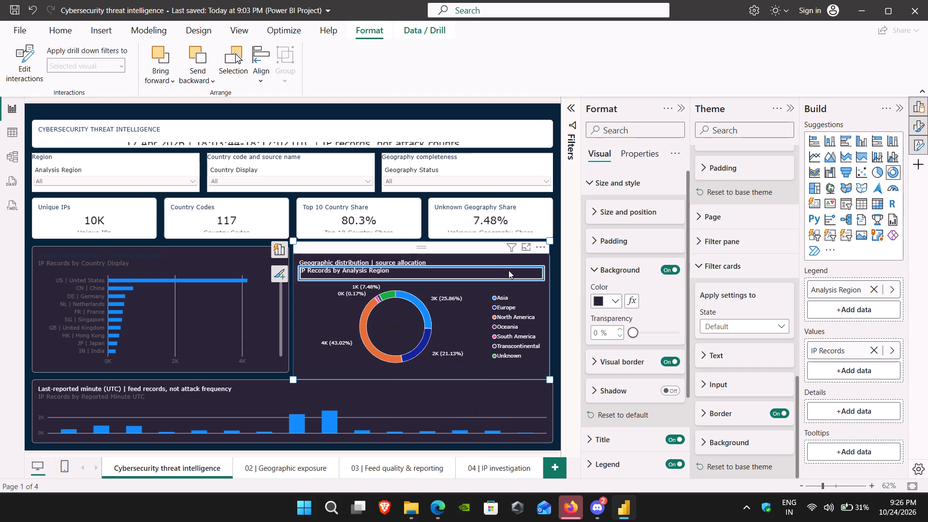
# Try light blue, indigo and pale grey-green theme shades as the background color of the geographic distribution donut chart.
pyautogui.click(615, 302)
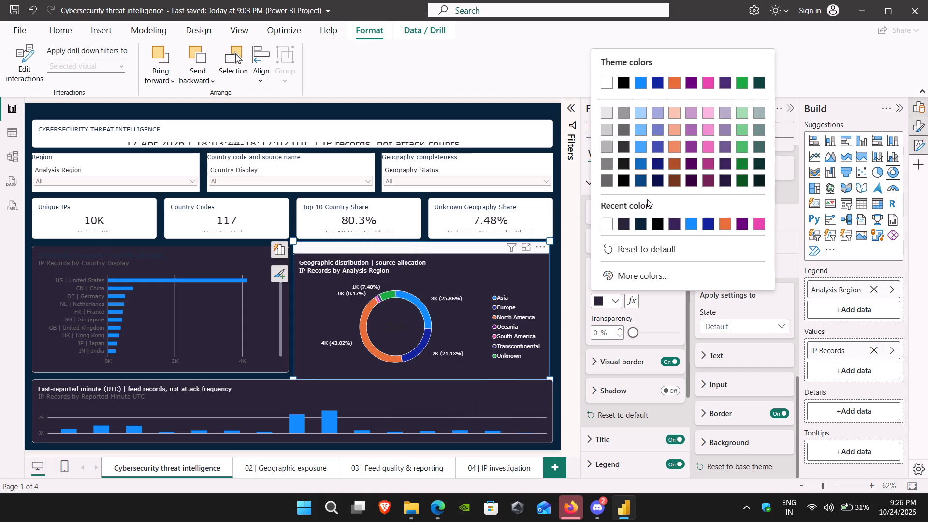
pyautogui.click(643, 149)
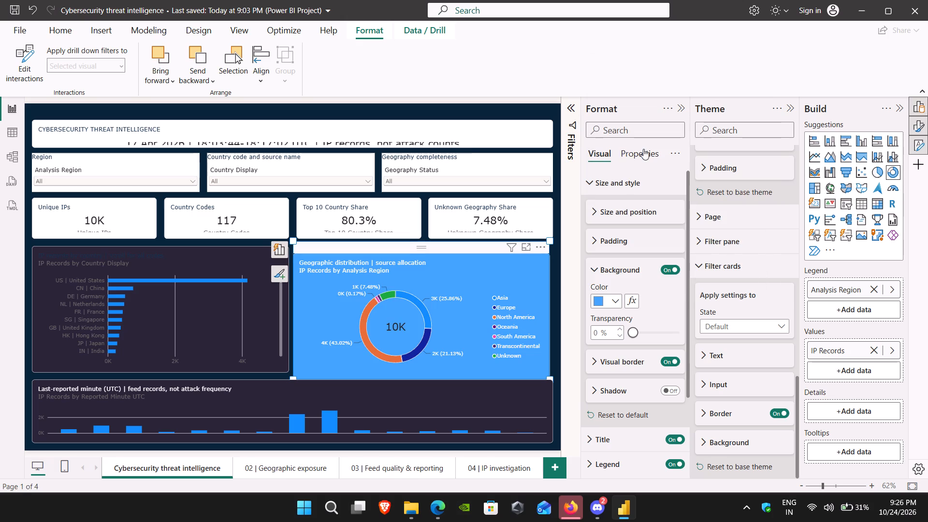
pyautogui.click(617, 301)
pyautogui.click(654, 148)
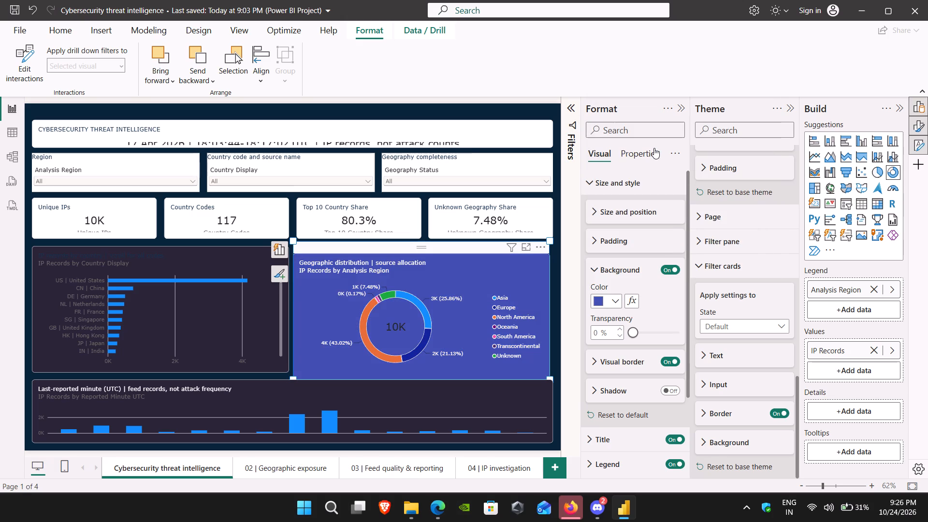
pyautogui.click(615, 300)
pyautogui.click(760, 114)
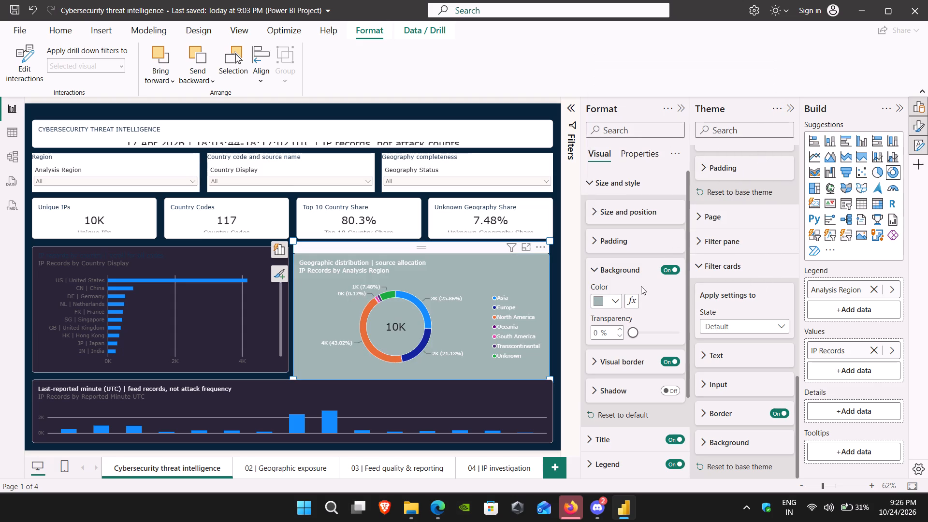
# Set the background color of the geographic distribution donut chart to the medium grey-green theme shade.
pyautogui.click(614, 304)
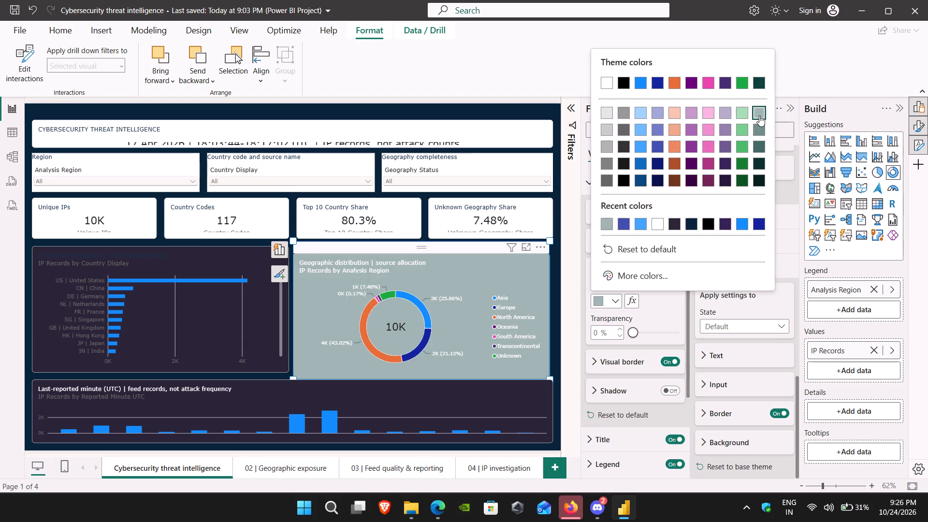
pyautogui.click(756, 128)
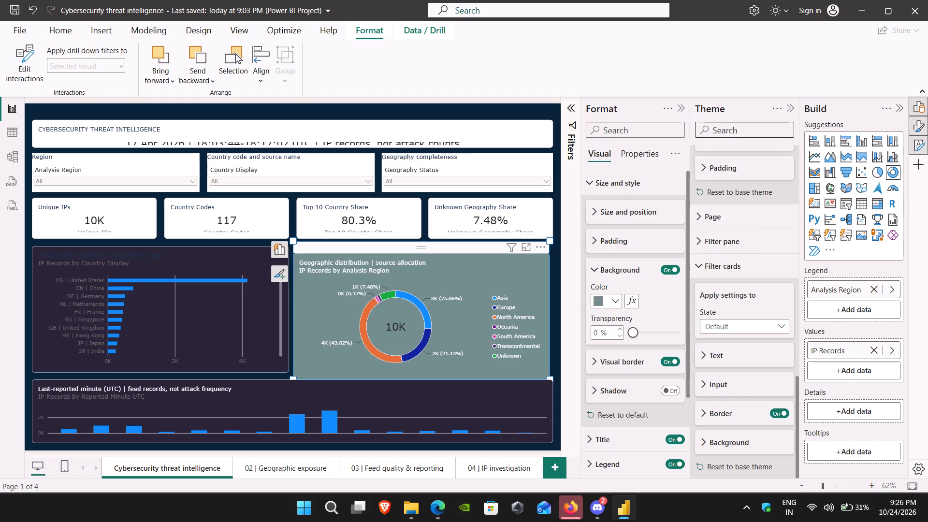
# Set the subtitle text color of the last-reported-minute column chart to white.
pyautogui.click(464, 399)
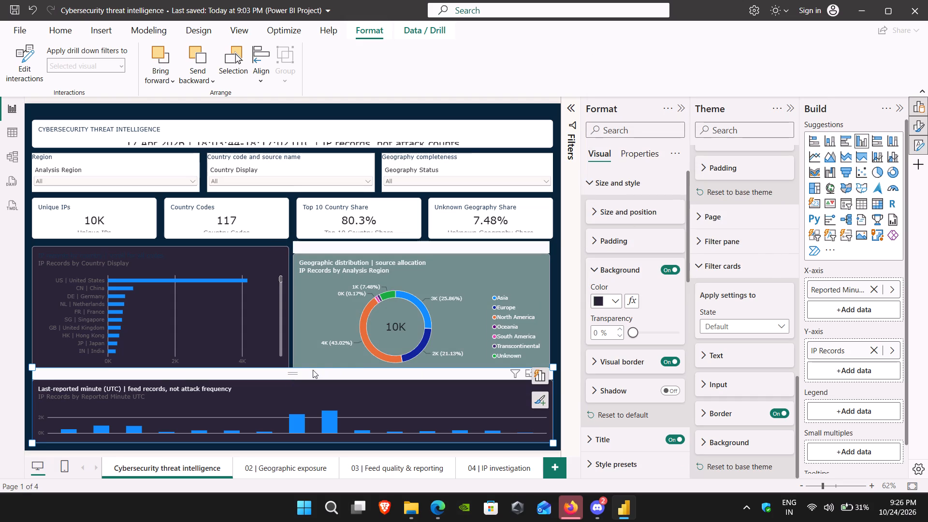
pyautogui.click(136, 393)
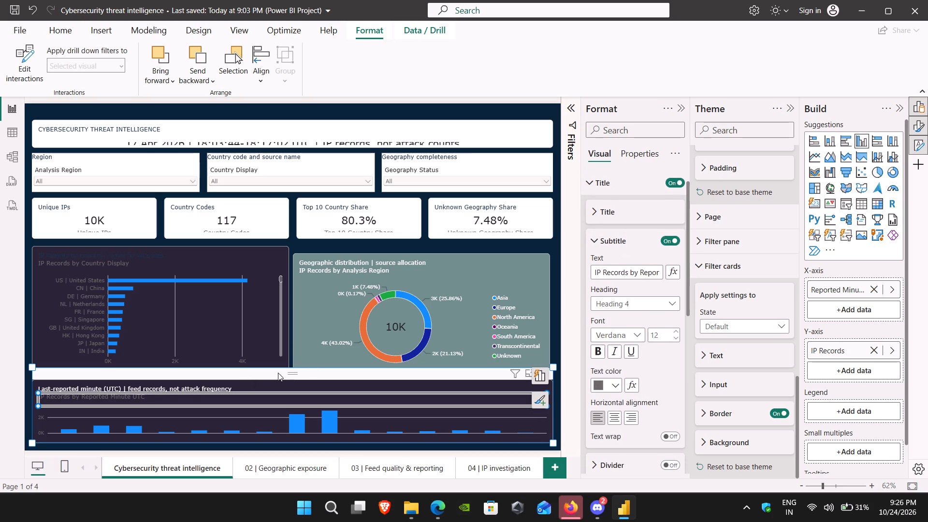
pyautogui.click(596, 212)
pyautogui.click(633, 303)
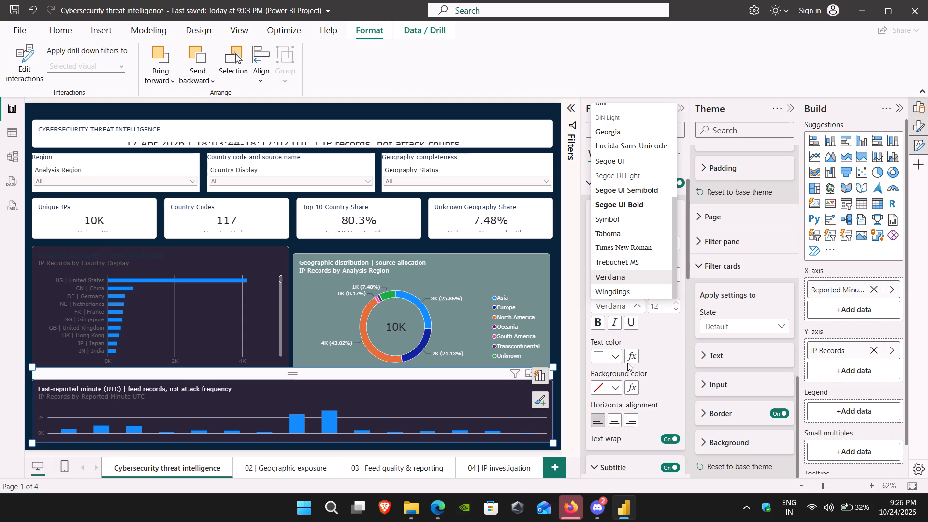
pyautogui.click(439, 411)
pyautogui.click(145, 397)
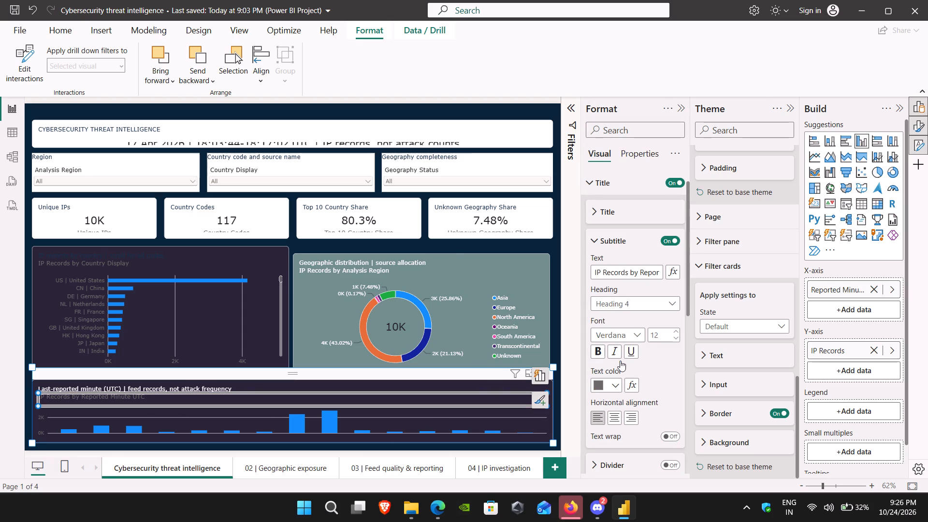
pyautogui.click(618, 385)
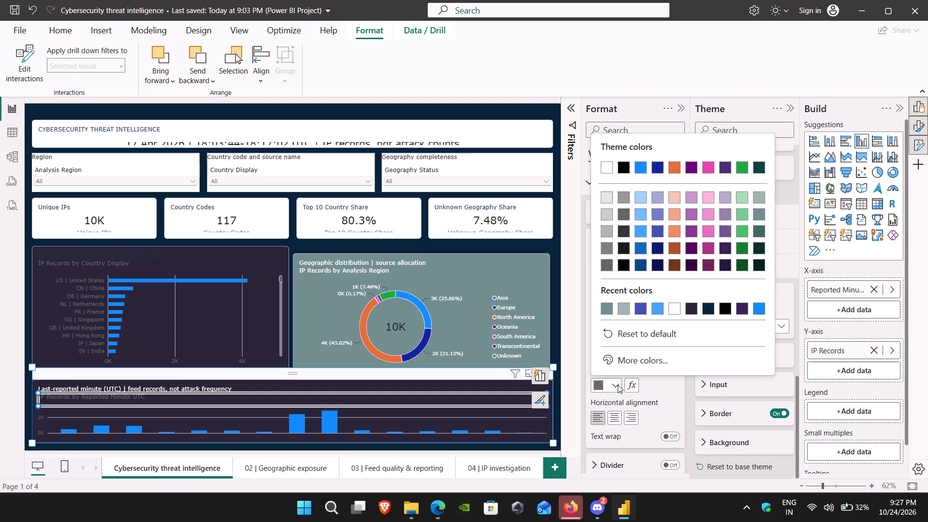
pyautogui.click(673, 308)
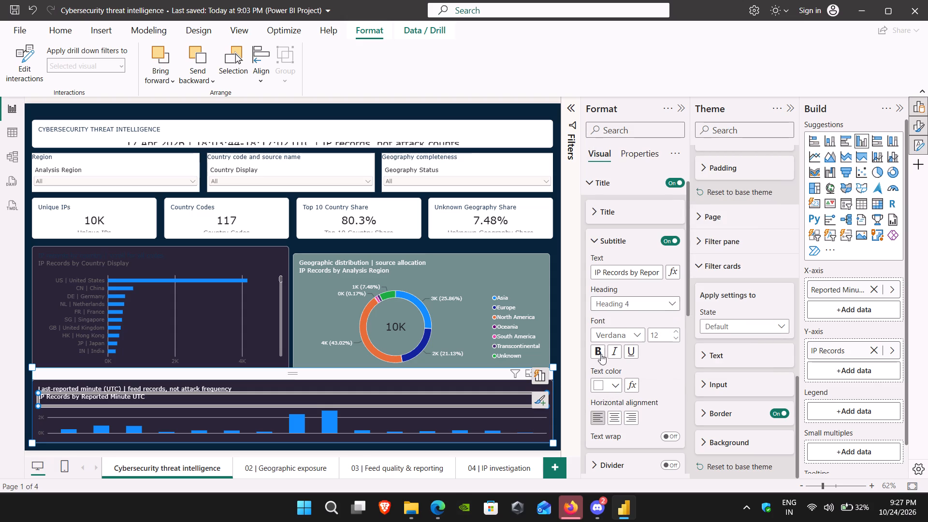
pyautogui.click(576, 316)
pyautogui.click(576, 244)
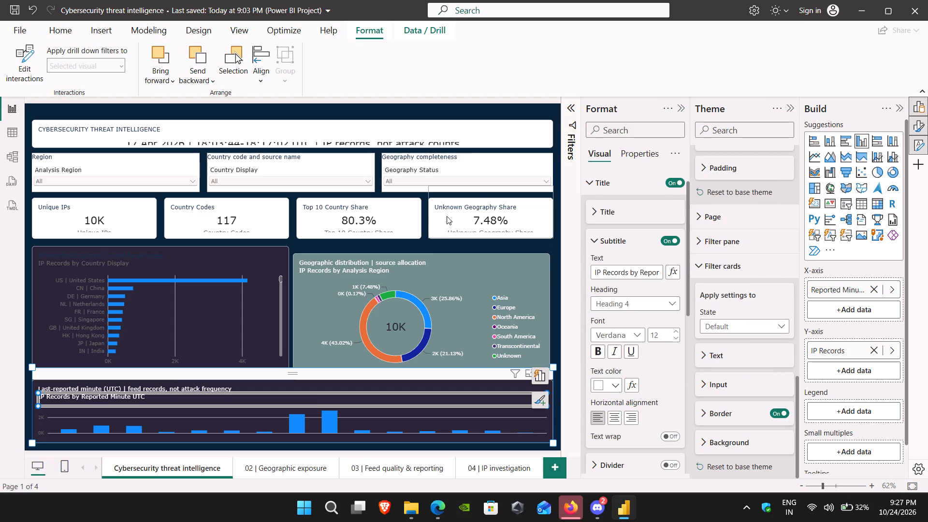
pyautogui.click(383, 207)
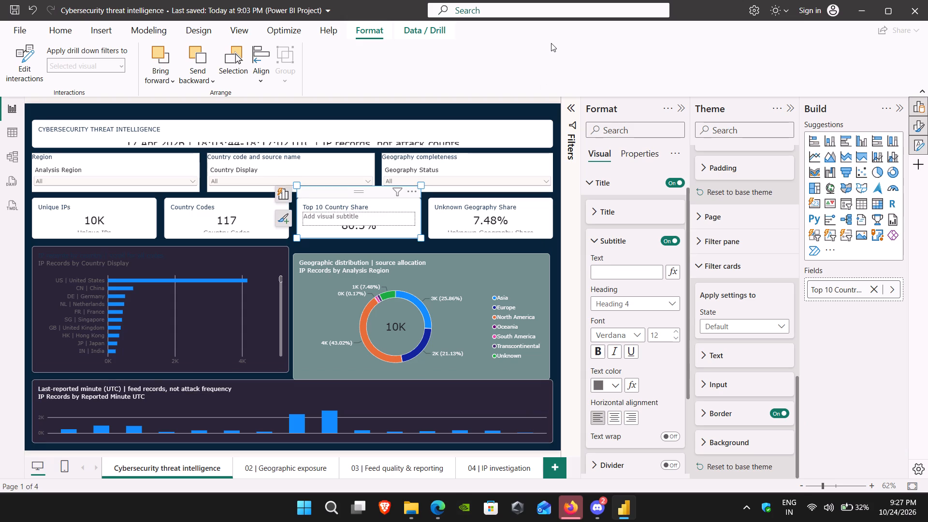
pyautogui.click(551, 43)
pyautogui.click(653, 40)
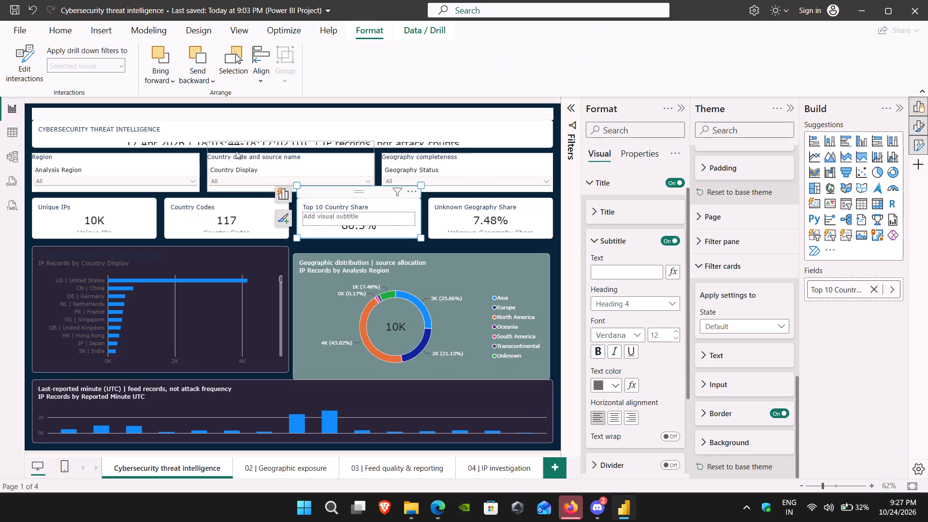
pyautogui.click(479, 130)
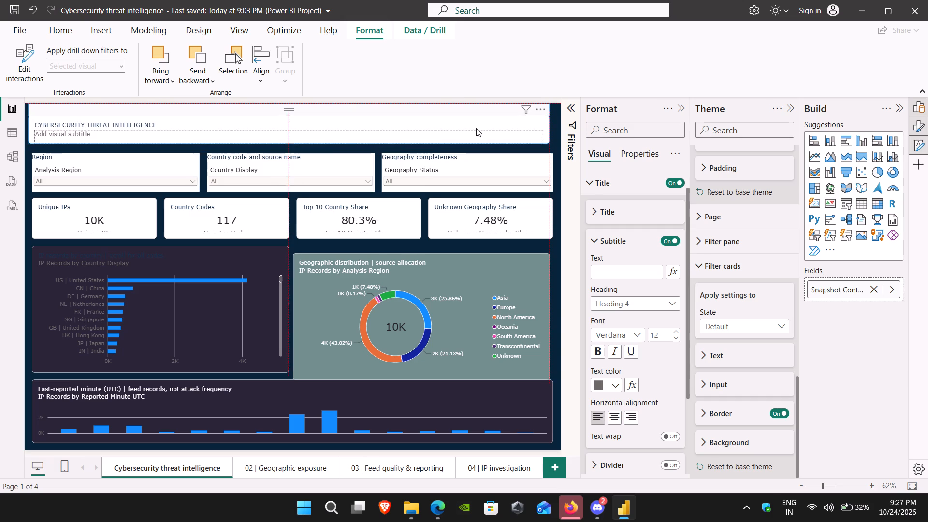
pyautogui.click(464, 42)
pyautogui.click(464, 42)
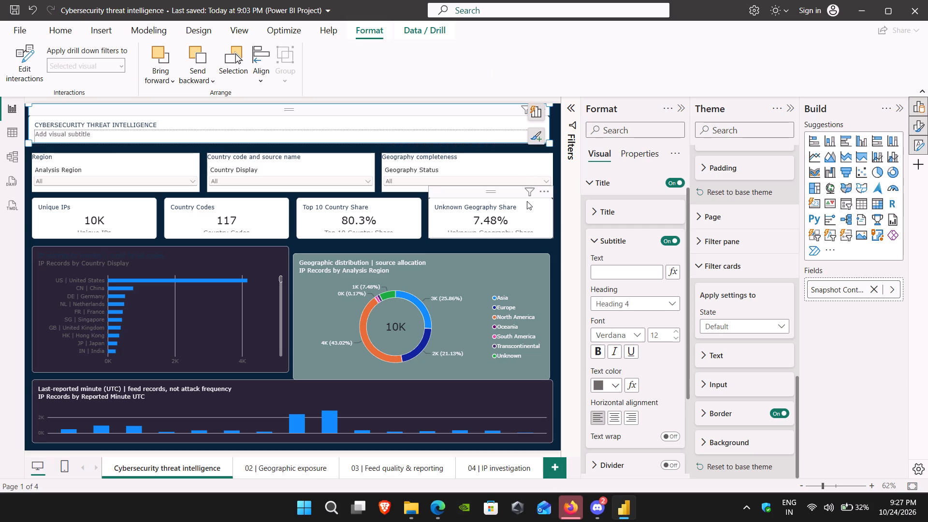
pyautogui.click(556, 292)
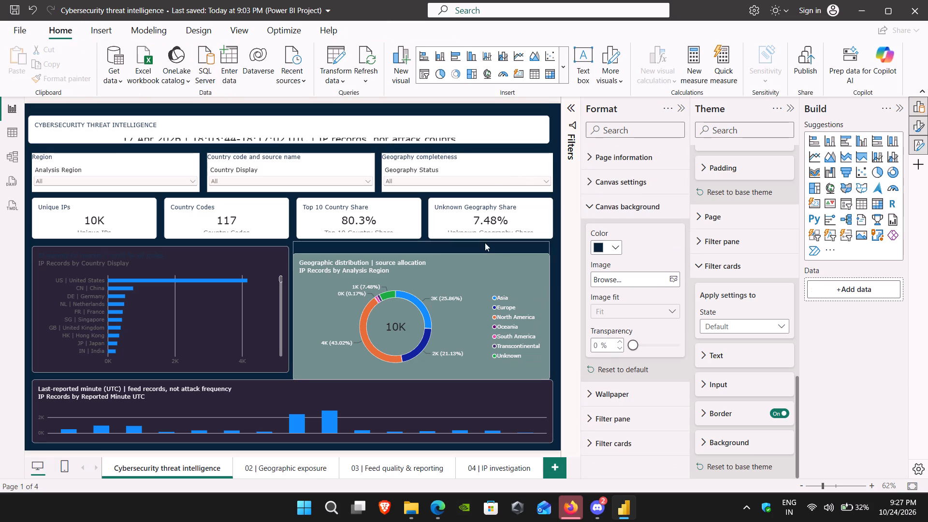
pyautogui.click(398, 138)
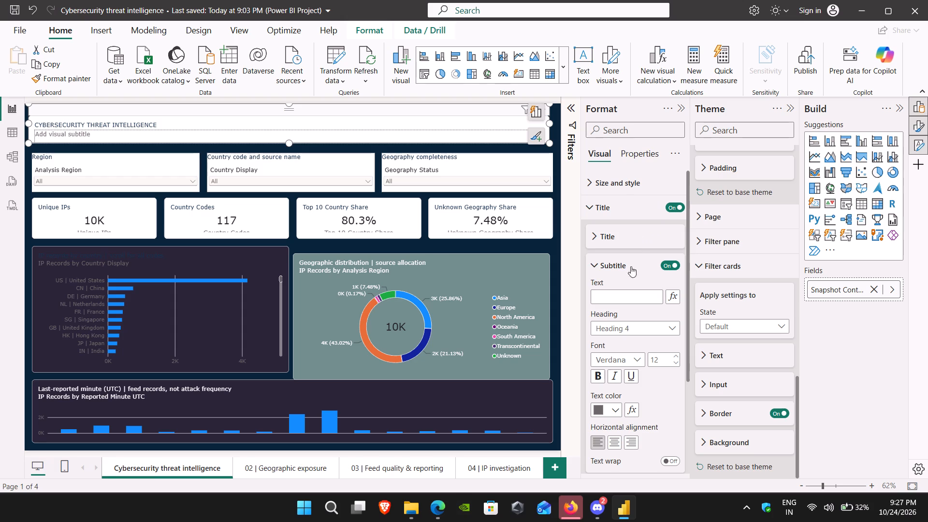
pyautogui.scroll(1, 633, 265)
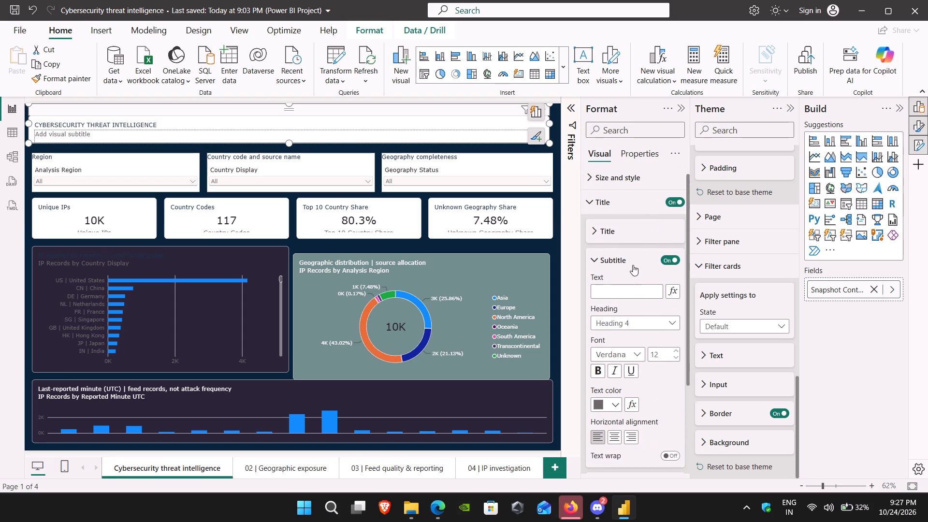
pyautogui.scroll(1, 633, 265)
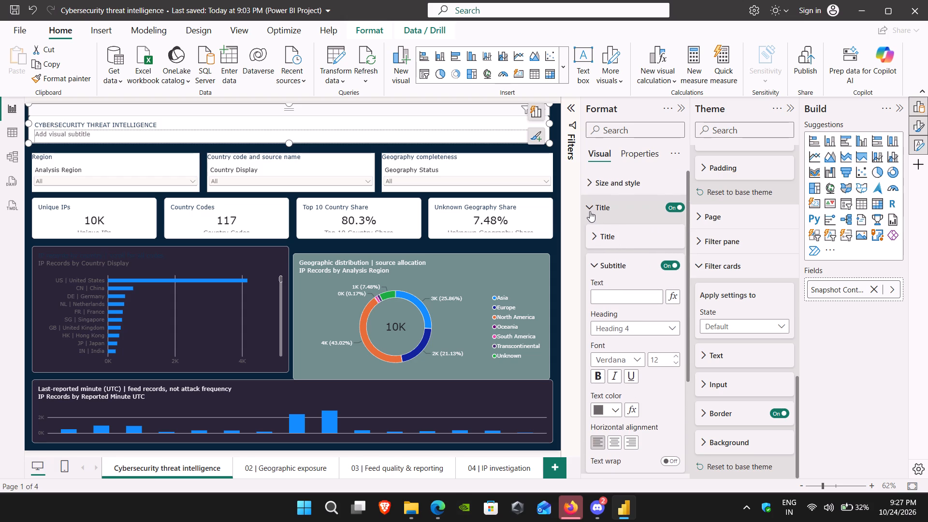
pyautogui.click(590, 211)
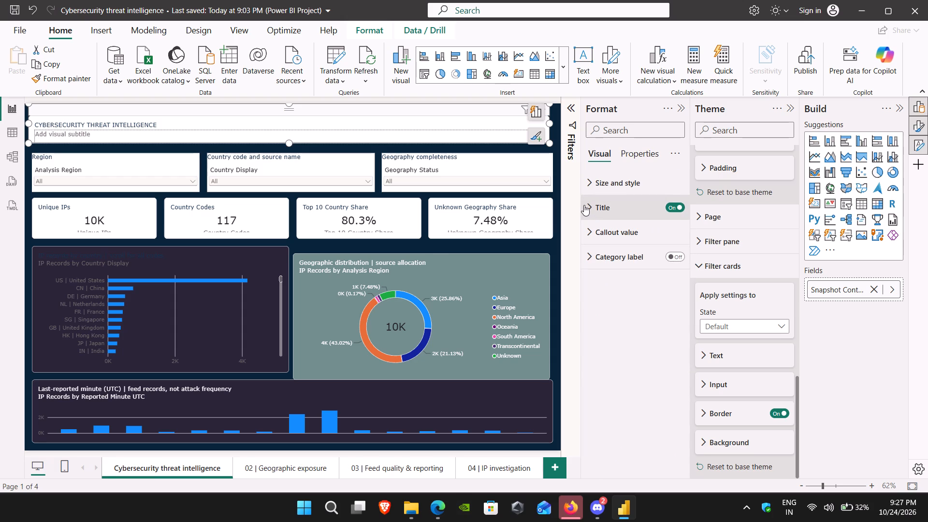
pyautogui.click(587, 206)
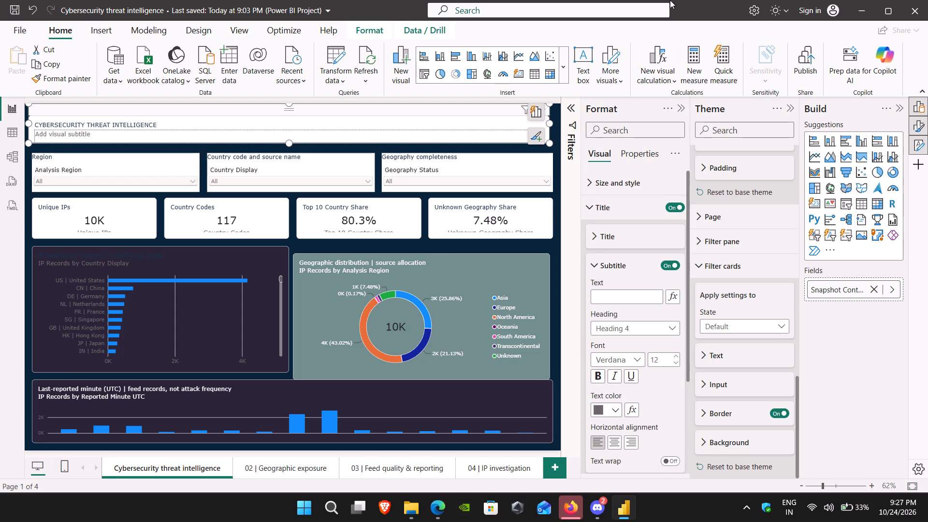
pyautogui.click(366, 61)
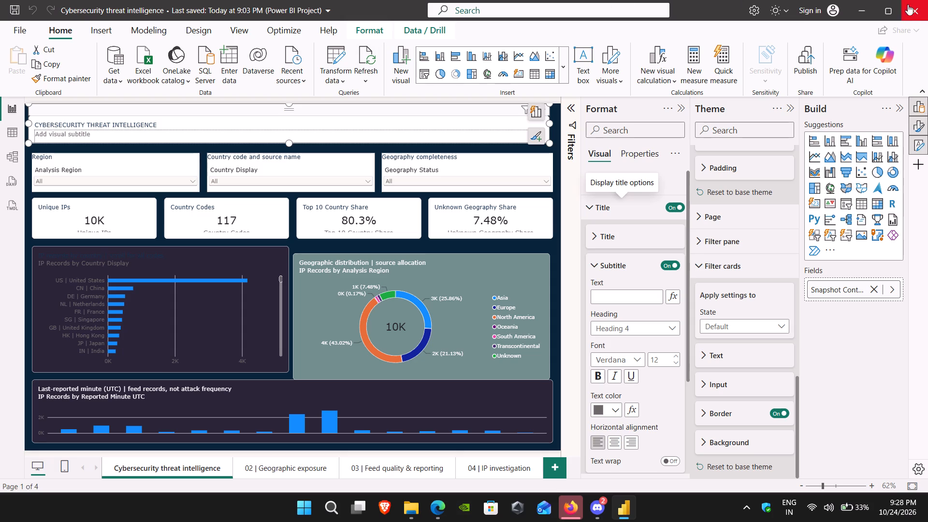
# Close the Cybersecurity threat intelligence report without saving the changes.
pyautogui.click(921, 5)
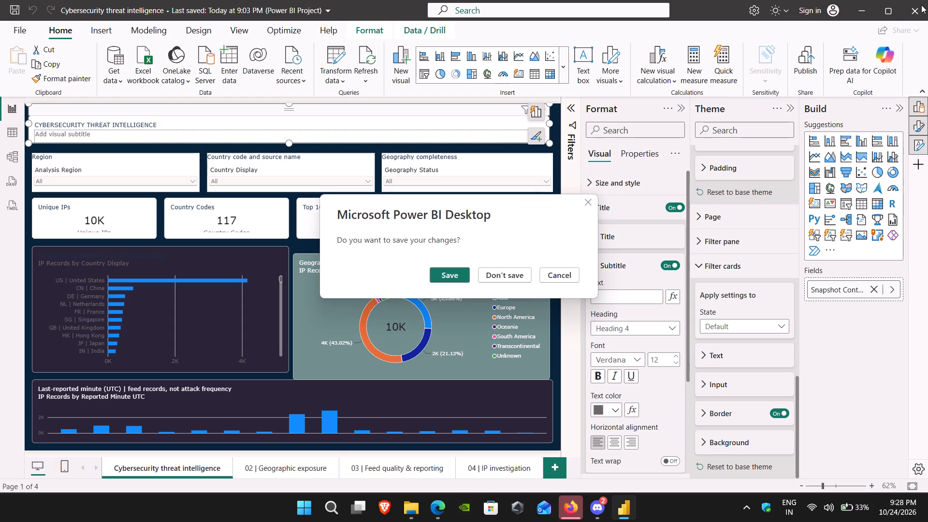
pyautogui.click(501, 275)
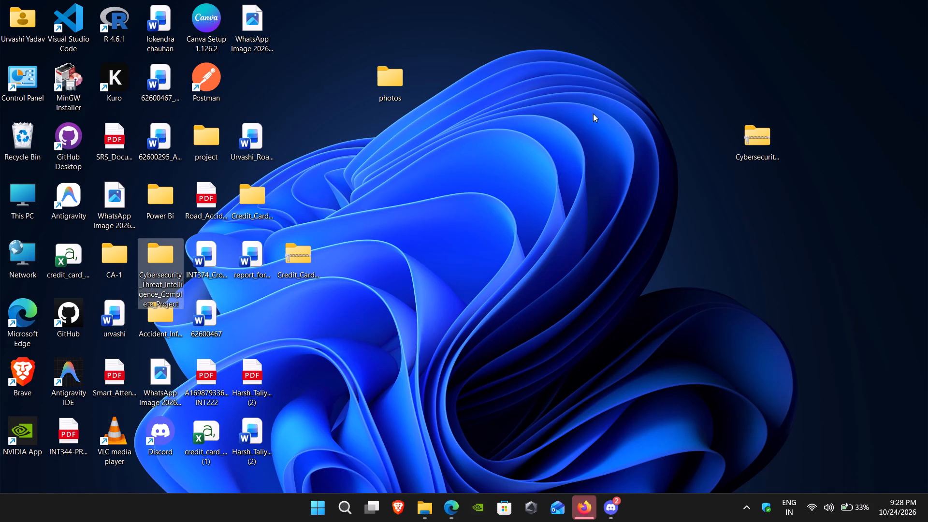
# Reopen the Cybersecurity threat intelligence project file from the Cybersecurity threat intelligence subfolder of the Cybersecurity_Threat_Intelligence_Complete_Project desktop folder.
pyautogui.doubleClick(158, 271)
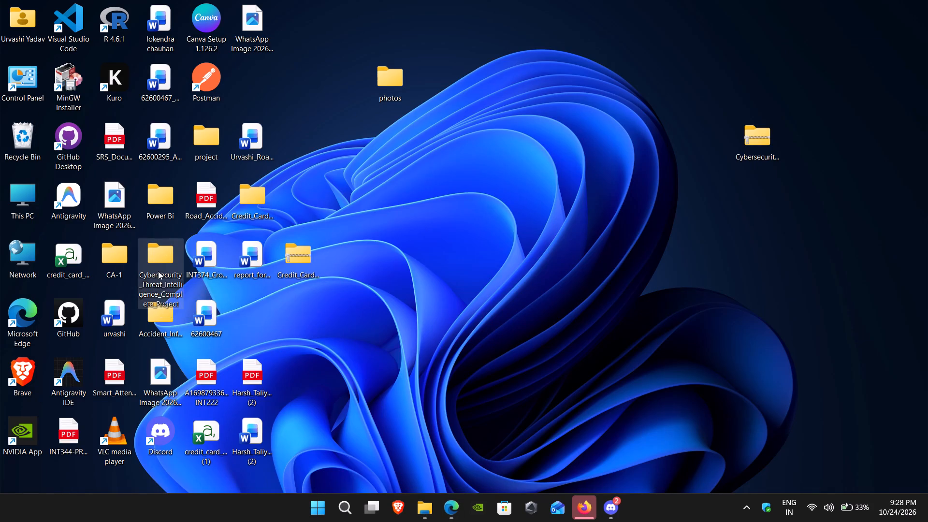
pyautogui.doubleClick(275, 107)
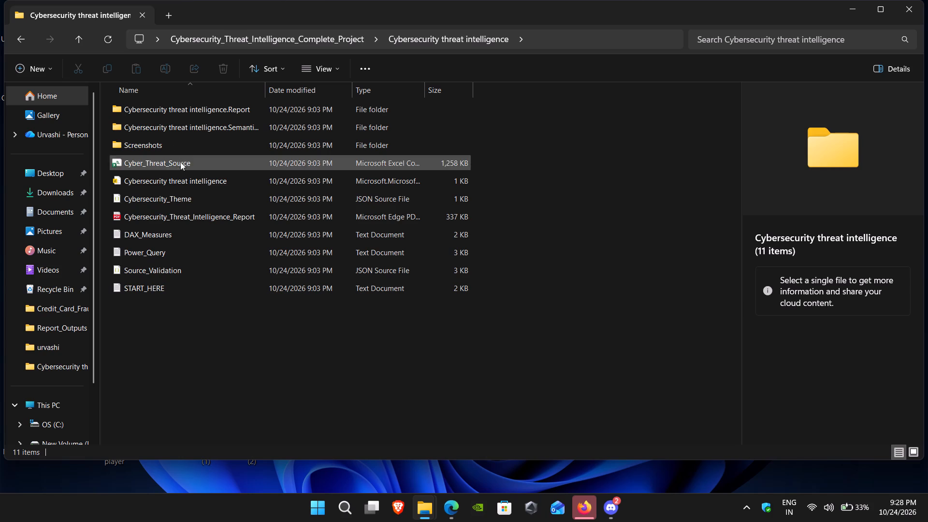
pyautogui.doubleClick(199, 177)
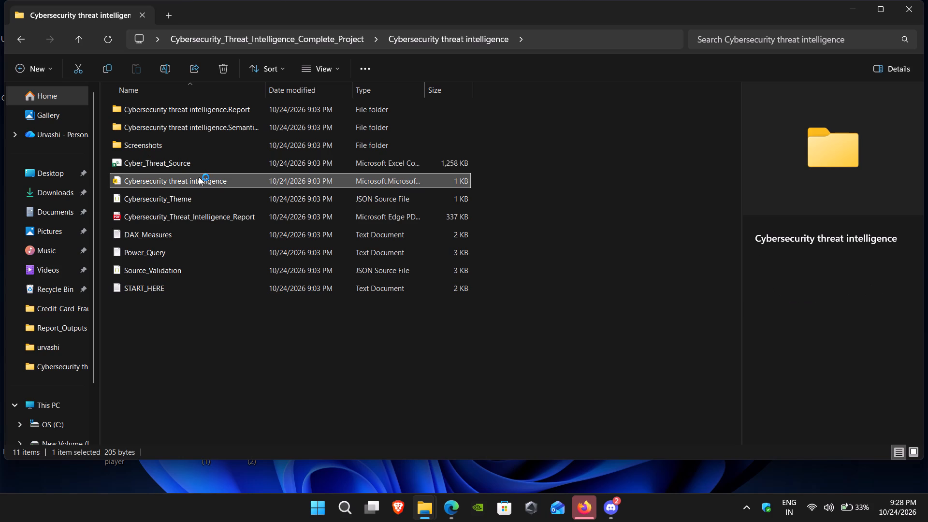
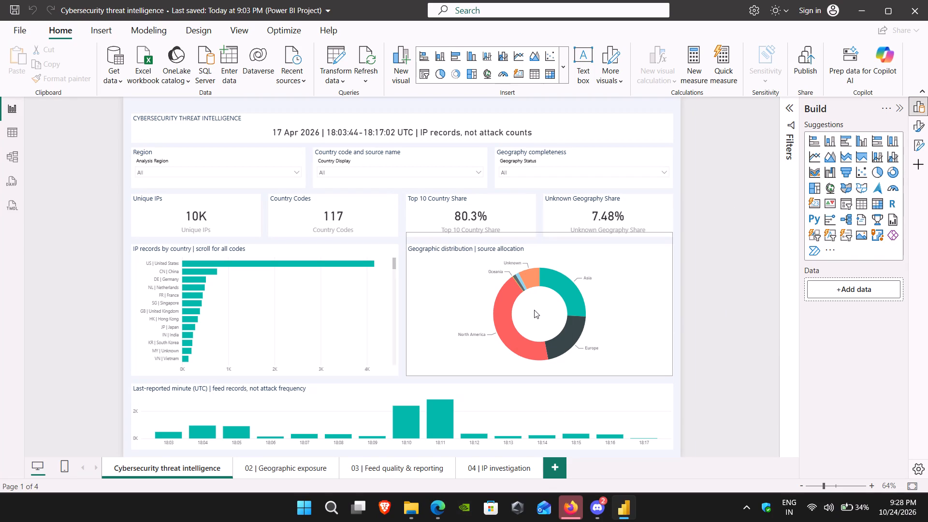
# Filter the dashboard to Europe with the Region slicer and collapse its list.
pyautogui.scroll(-3, 534, 310)
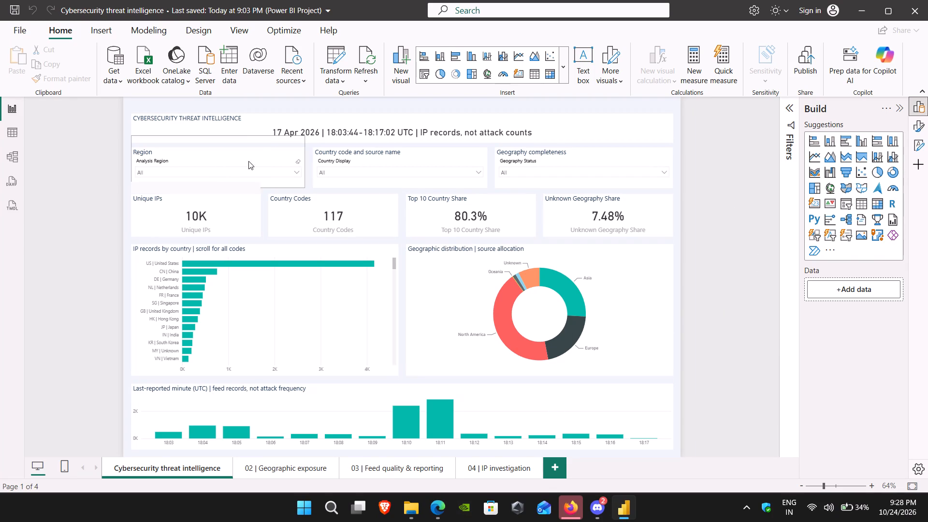
pyautogui.scroll(3, 717, 223)
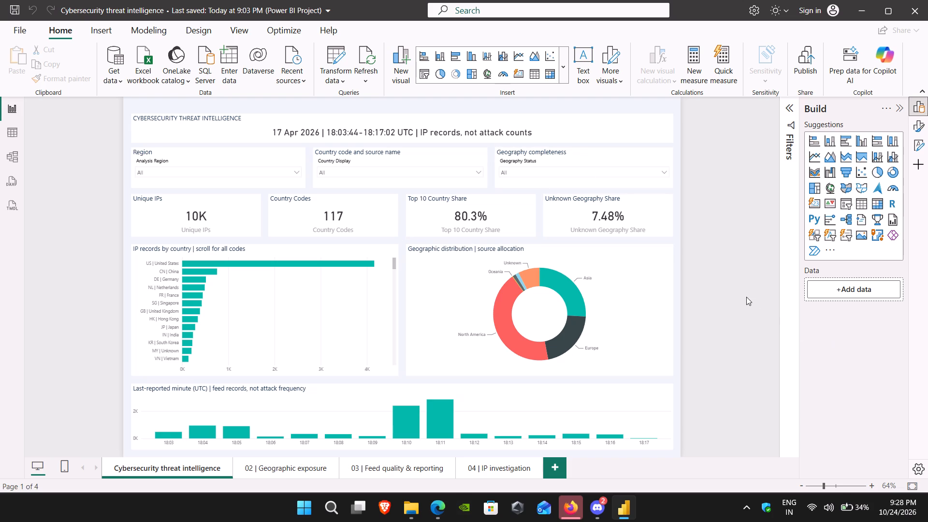
pyautogui.click(295, 171)
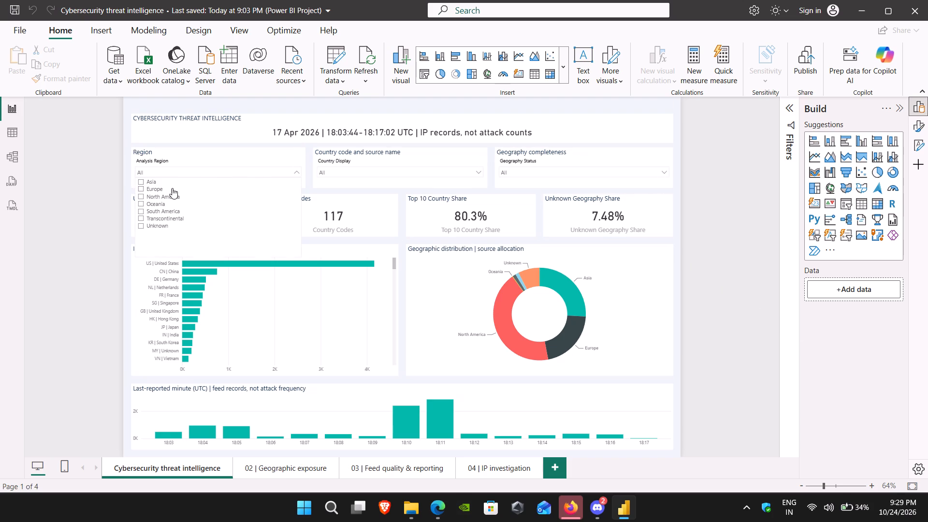
pyautogui.click(141, 190)
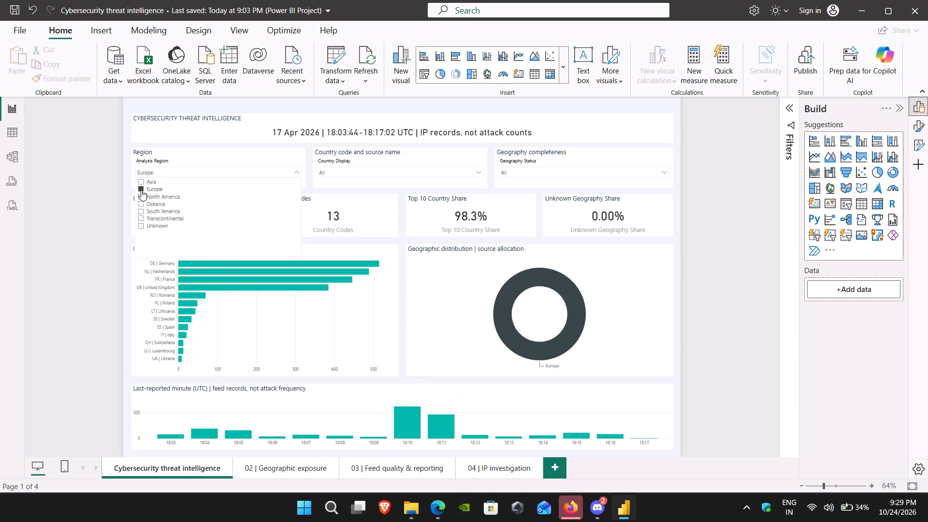
pyautogui.click(99, 191)
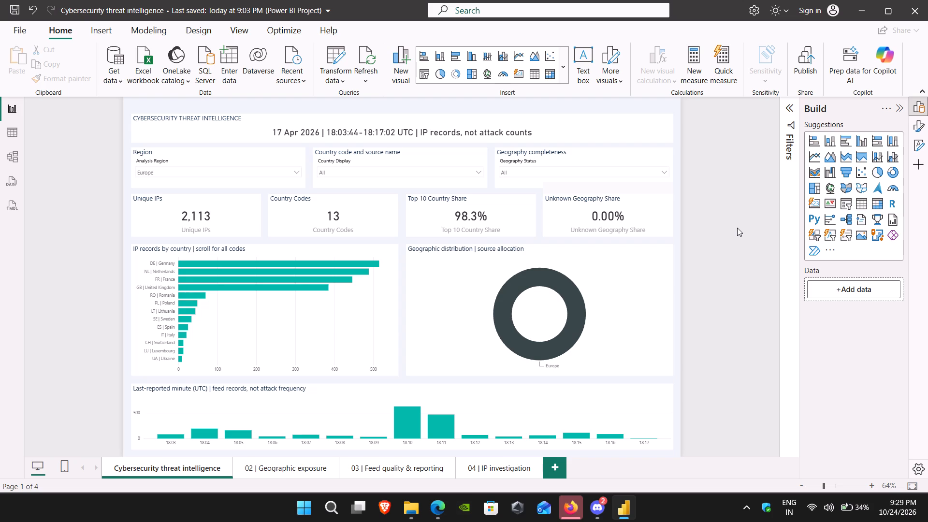
# Start a Snipping Tool screen recording of the area covering the whole report page canvas.
pyautogui.hotkey('alt', 'shift', 'r')
pyautogui.hotkey('alt', 'shift', 'r')
pyautogui.hotkey('alt', 'shift', 'r')
pyautogui.hotkey('alt', 'shift', 'r')
pyautogui.hotkey('alt', 'shift', 'r')
pyautogui.hotkey('alt', 'shift', 'r')
pyautogui.press('shift+super+r')
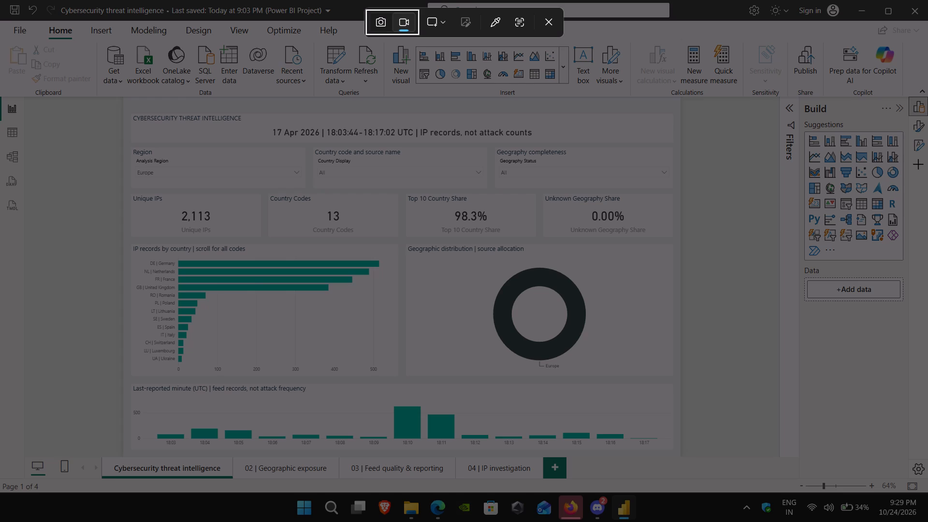
pyautogui.moveTo(124, 101); pyautogui.dragTo(641, 445)
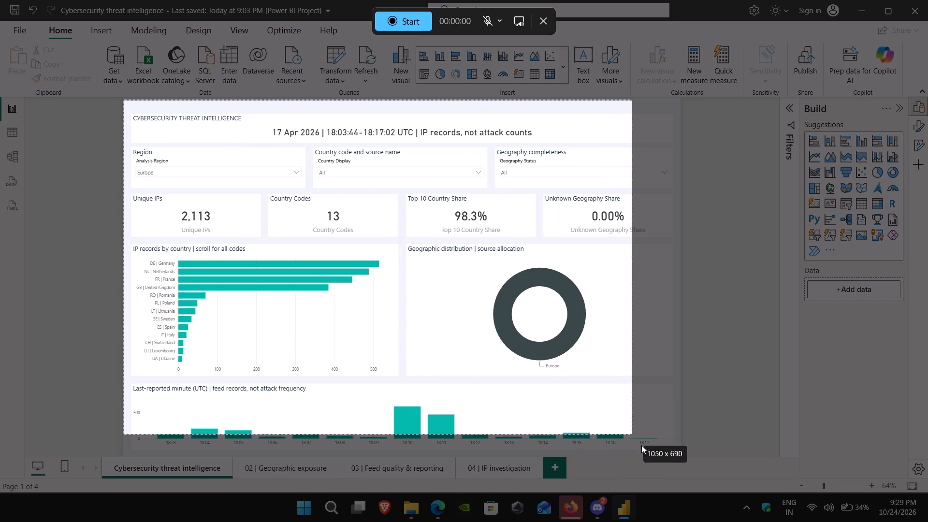
pyautogui.moveTo(641, 445); pyautogui.dragTo(681, 457)
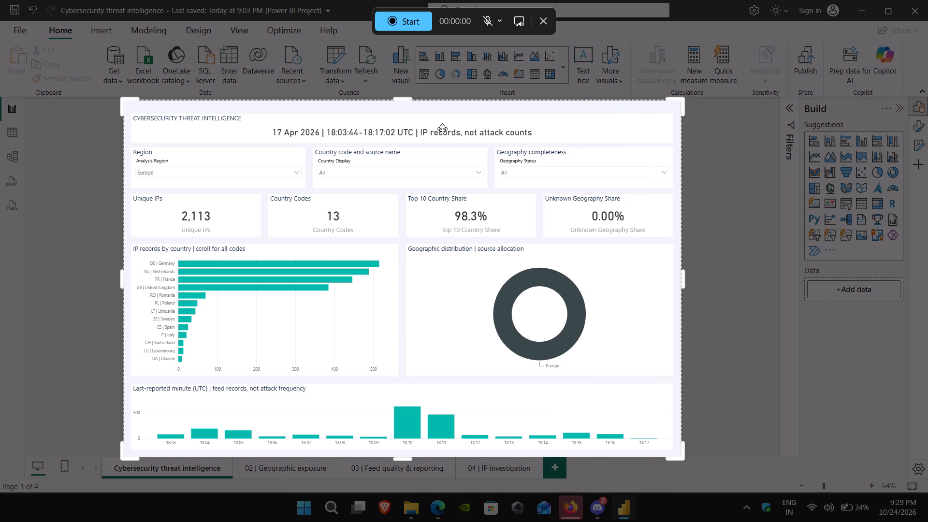
pyautogui.click(399, 25)
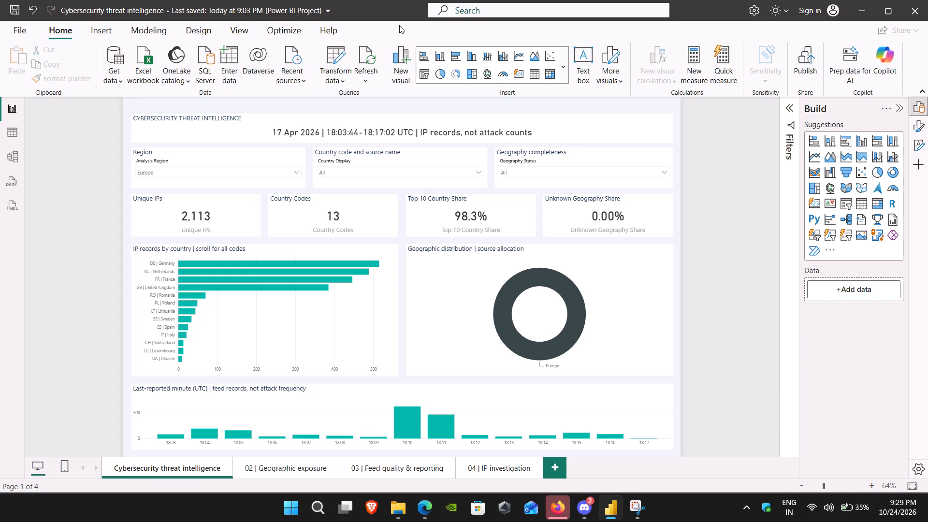
# Clear Europe from the Region slicer so that all regions are included.
pyautogui.click(294, 172)
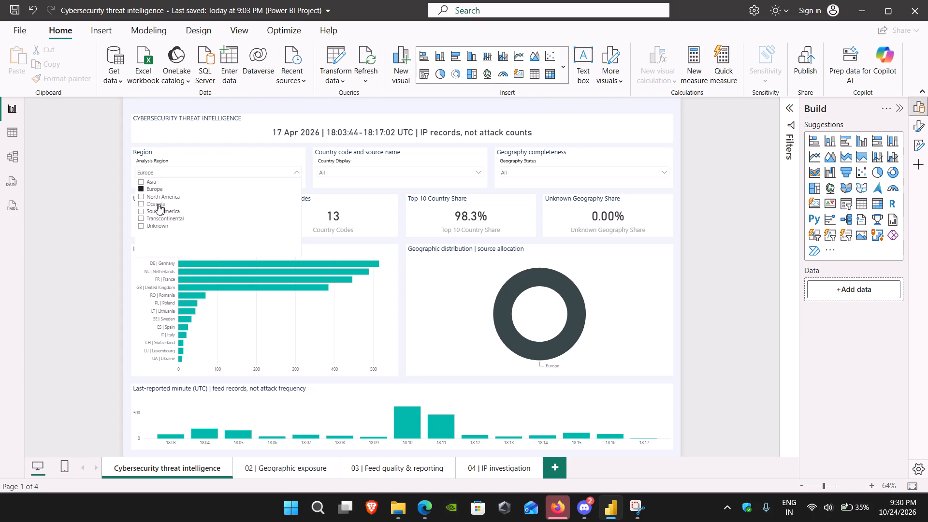
pyautogui.click(142, 187)
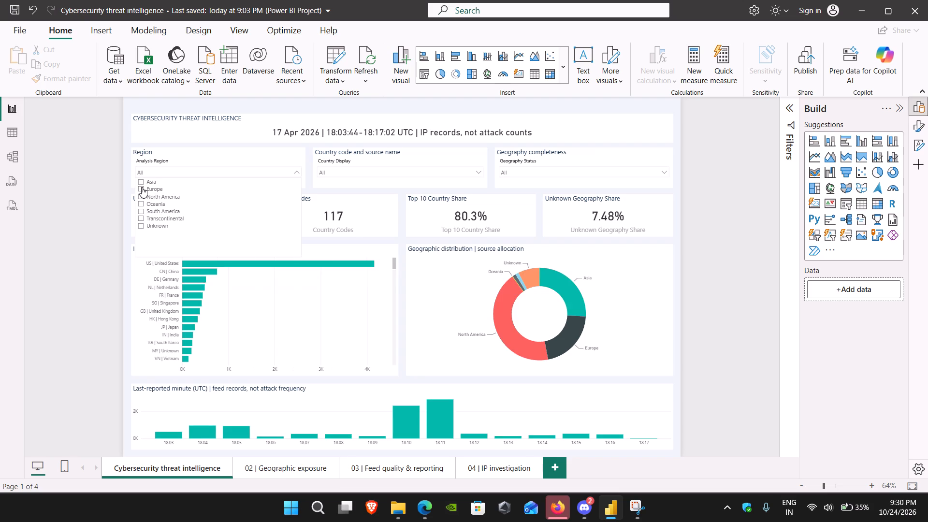
# Demonstrate the Country code and source name slicer by opening its list and toggling AO | Unknown on and off.
pyautogui.click(379, 172)
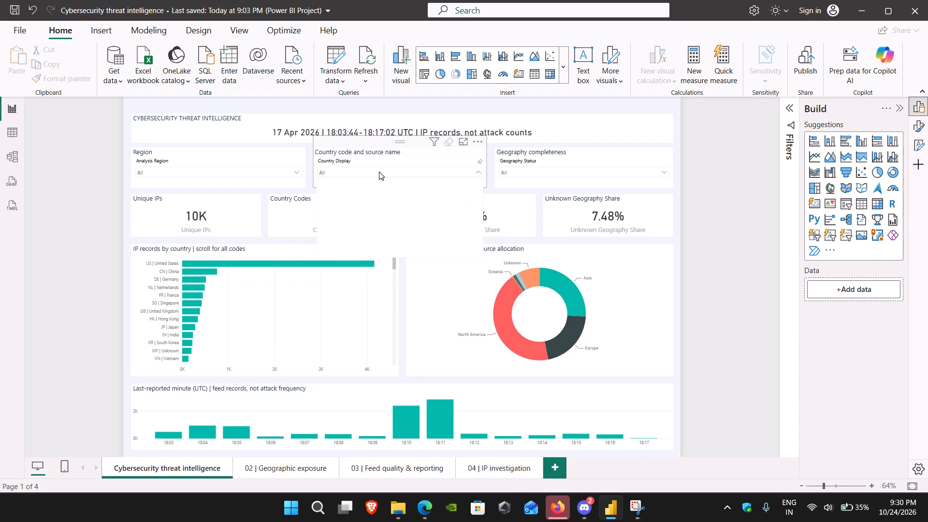
pyautogui.click(322, 212)
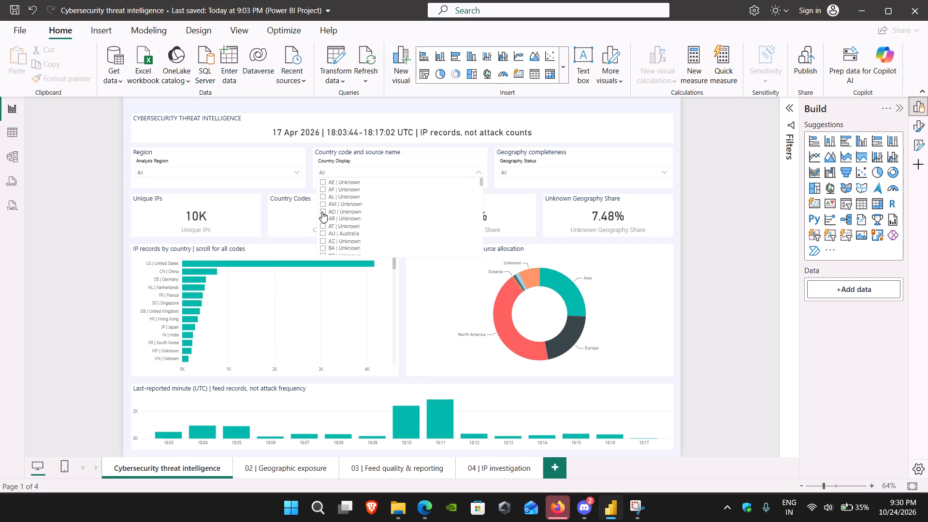
pyautogui.click(322, 212)
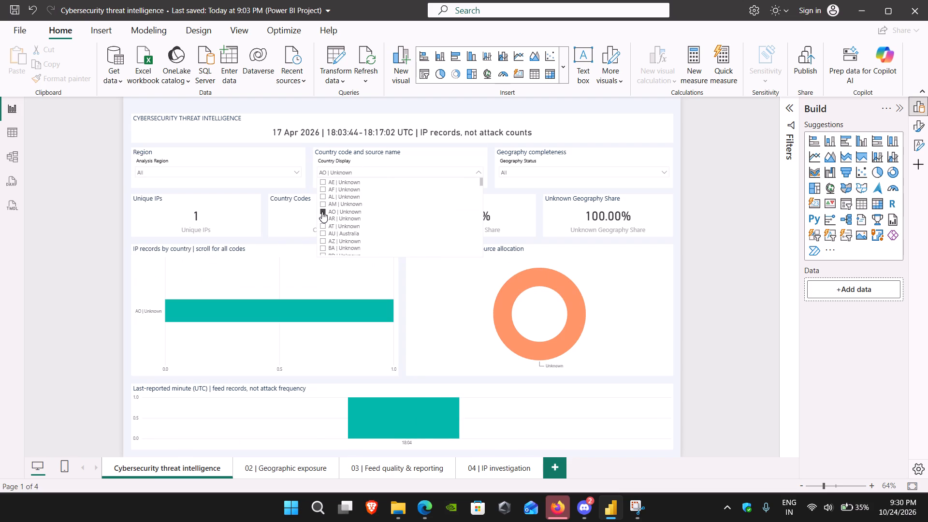
# Demonstrate the Geography completeness slicer by filtering to Country name available, then clear it and collapse the list.
pyautogui.click(639, 171)
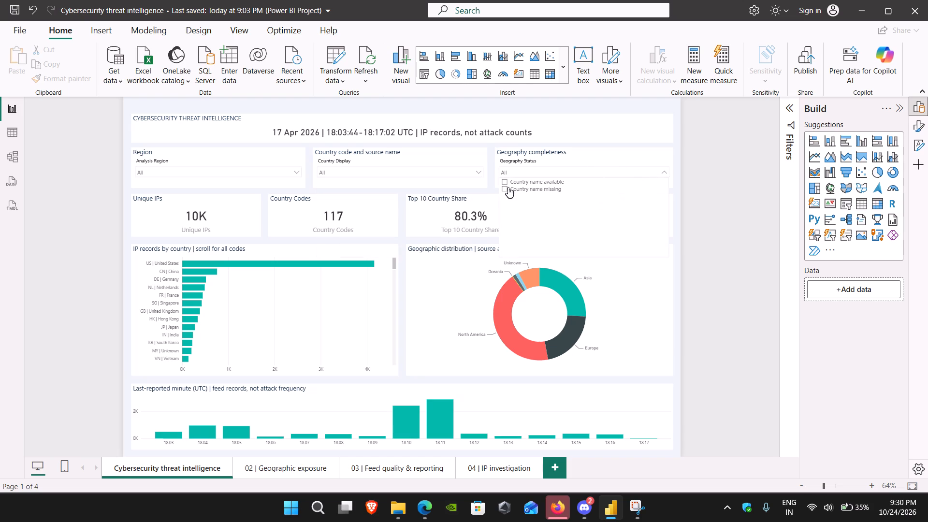
pyautogui.click(504, 182)
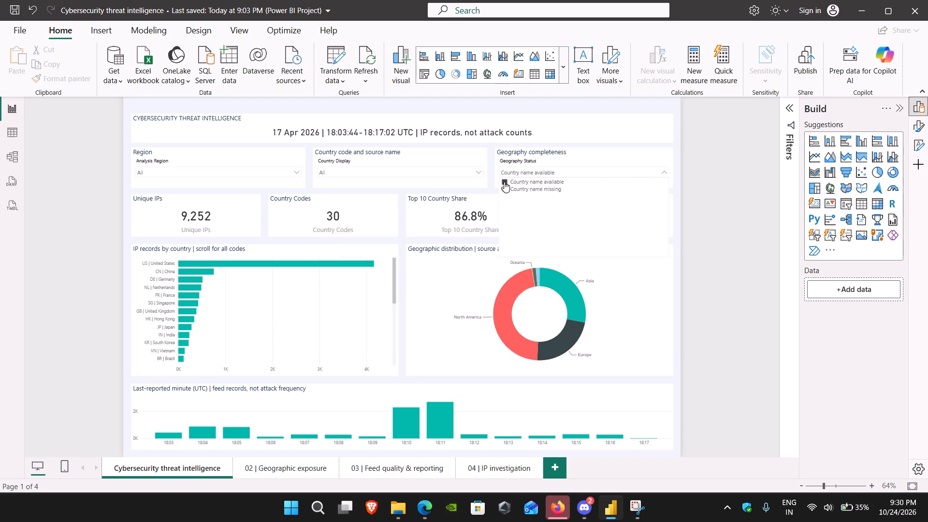
pyautogui.click(504, 182)
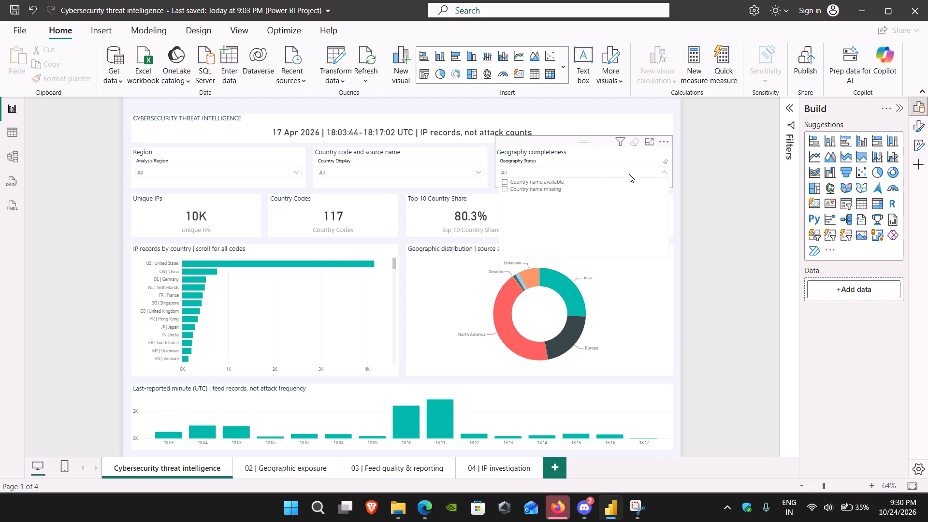
pyautogui.click(631, 173)
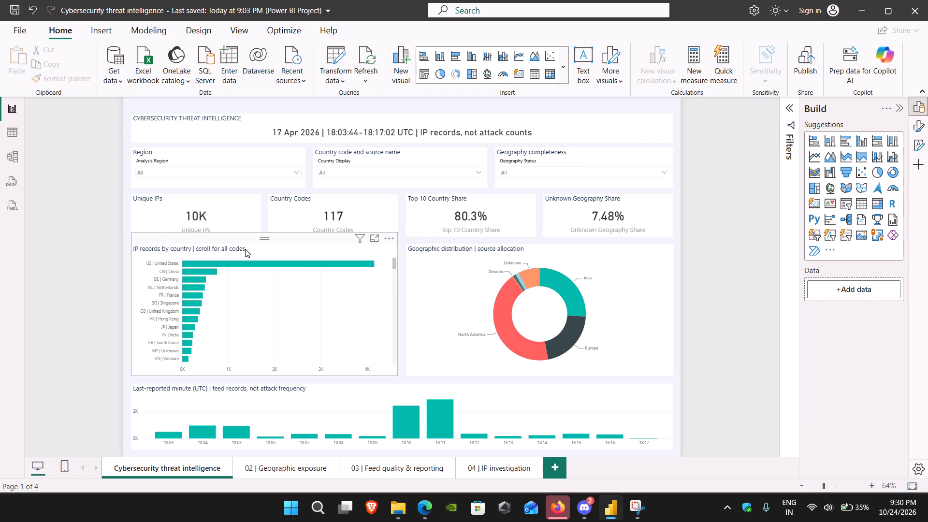
# Demonstrate cross-highlighting from the IP records by country chart with the US and Hong Kong bars, clearing each selection.
pyautogui.click(190, 262)
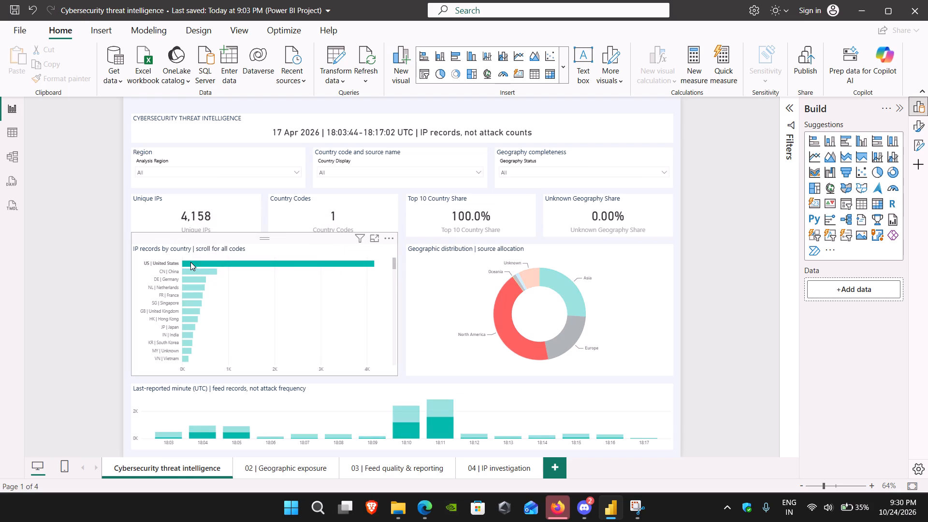
pyautogui.click(190, 262)
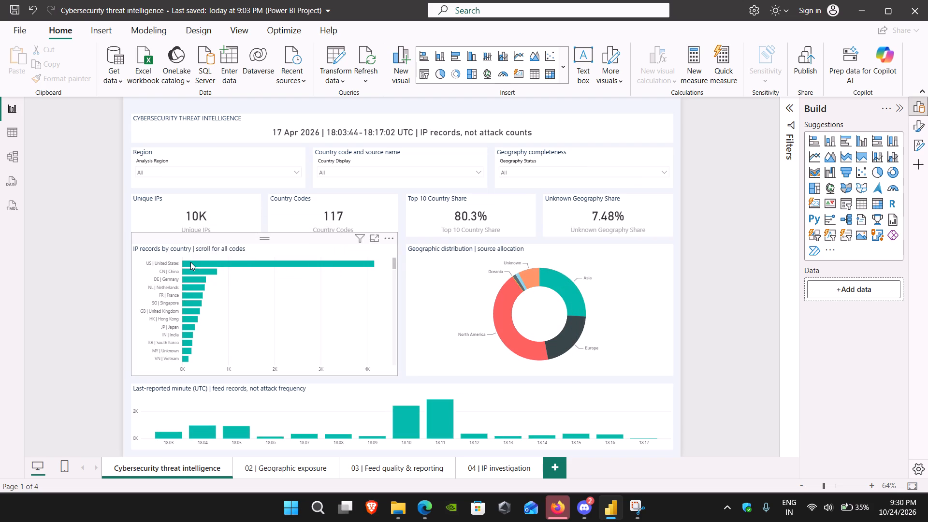
pyautogui.click(185, 318)
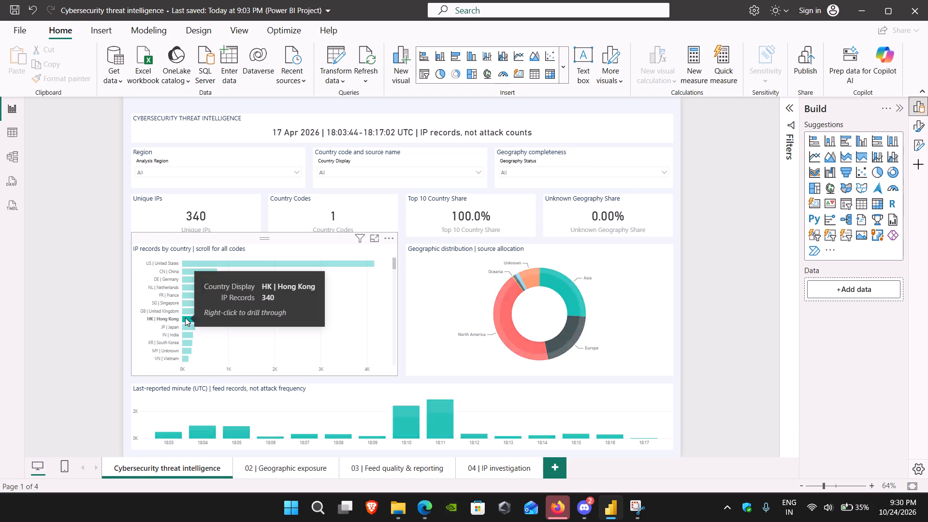
pyautogui.click(185, 318)
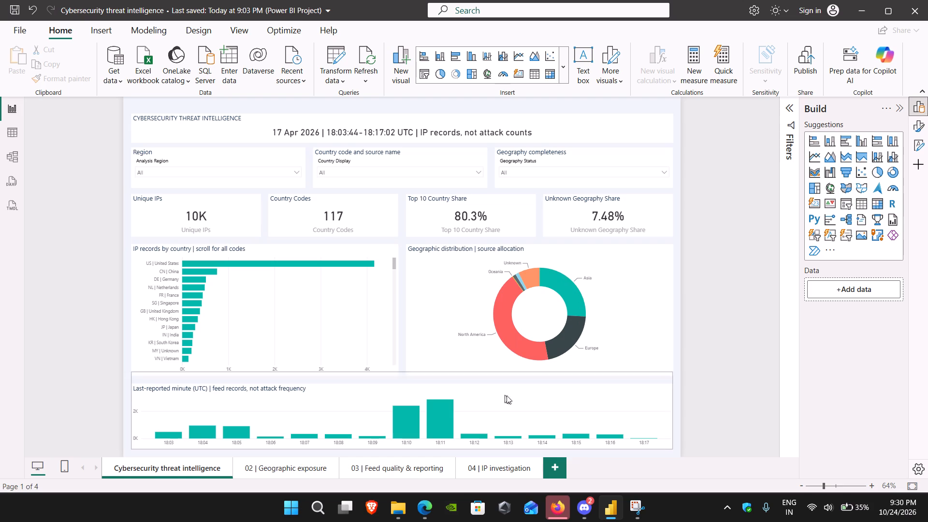
# Demonstrate cross-highlighting with the donut chart's Europe slice and the 18:11 column of the last-reported-minute chart, clearing each selection.
pyautogui.click(554, 343)
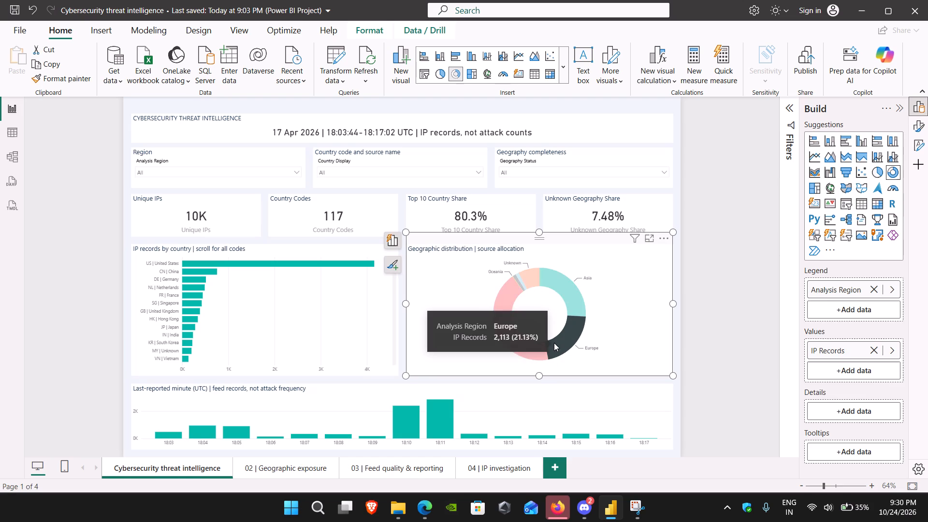
pyautogui.click(554, 343)
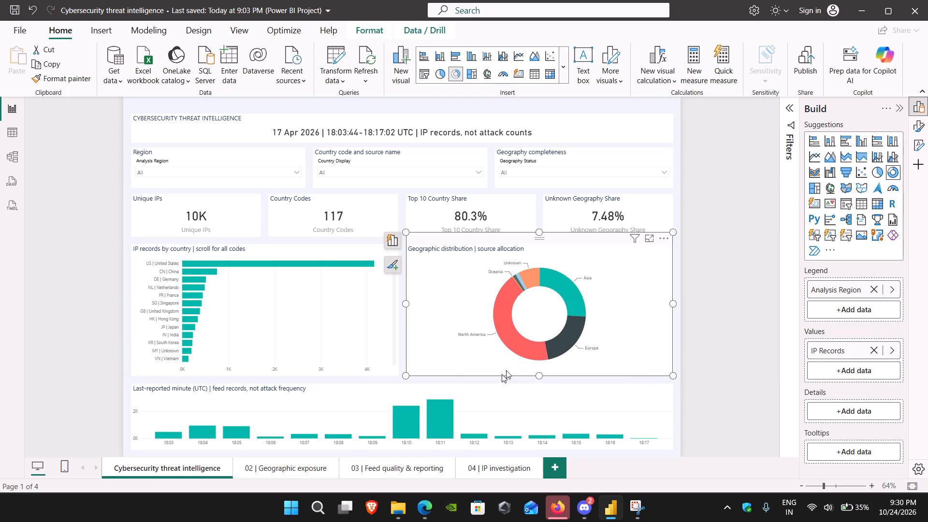
pyautogui.click(437, 425)
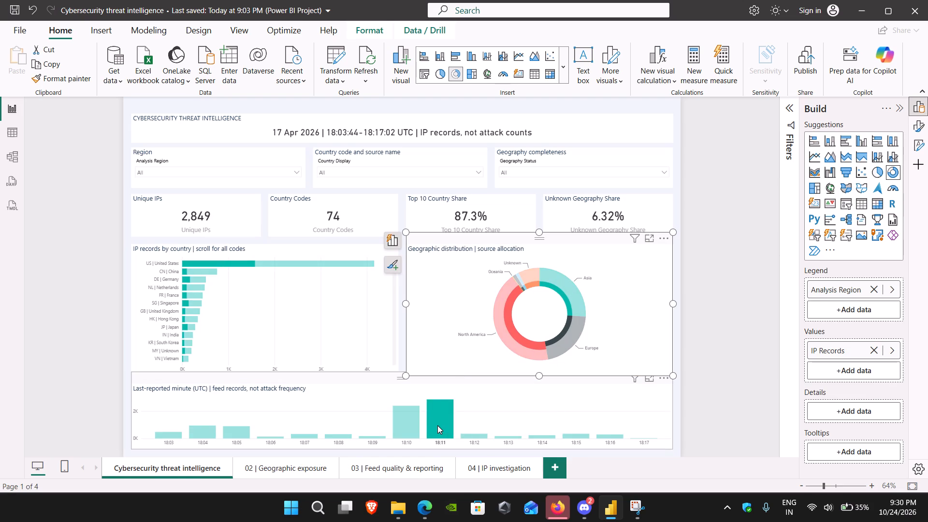
pyautogui.click(437, 425)
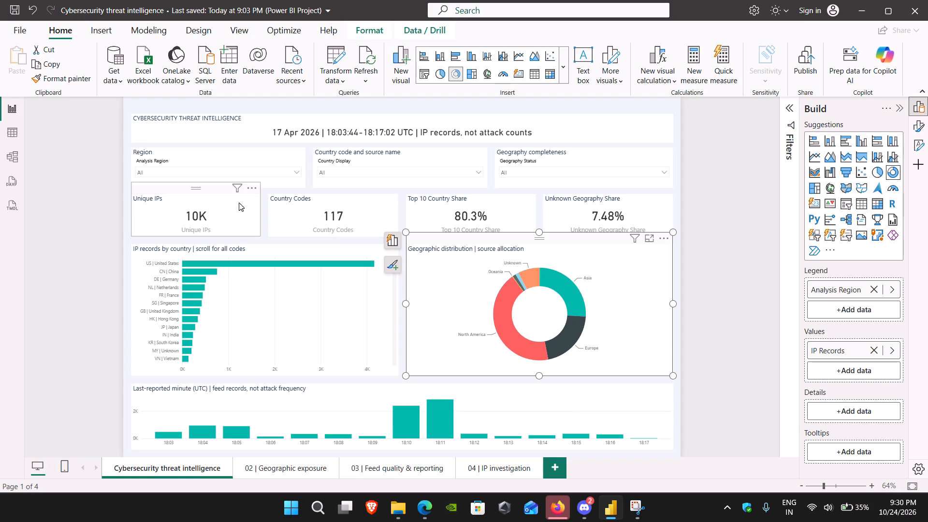
# Select the Unique IPs card on the overview page.
pyautogui.click(217, 214)
pyautogui.click(217, 214)
# On the 02 | Geographic exposure page, demonstrate the Region slicer by filtering to South America and clearing it.
pyautogui.click(288, 472)
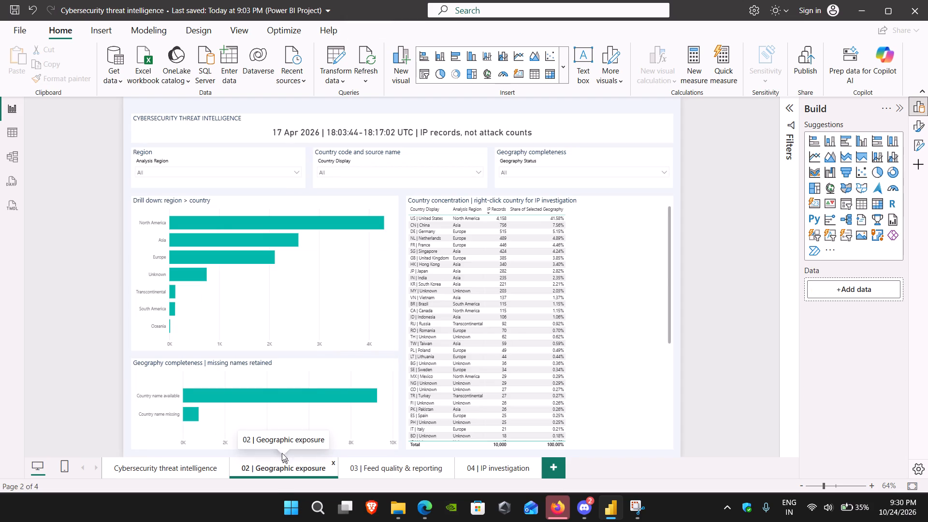
pyautogui.click(288, 169)
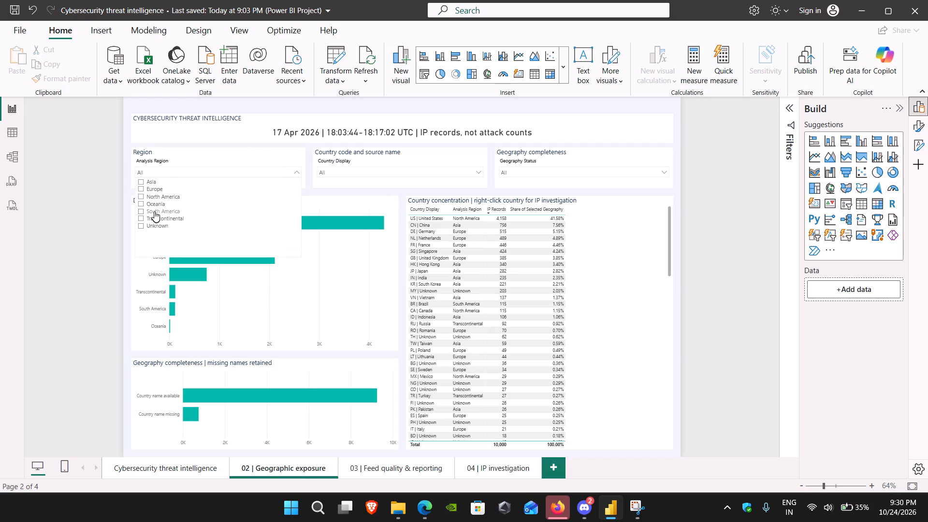
pyautogui.click(154, 211)
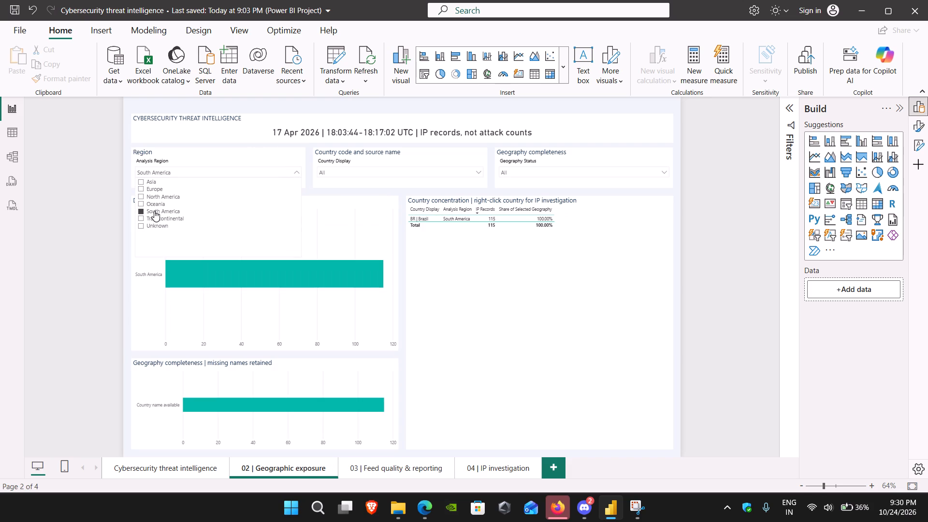
pyautogui.click(154, 211)
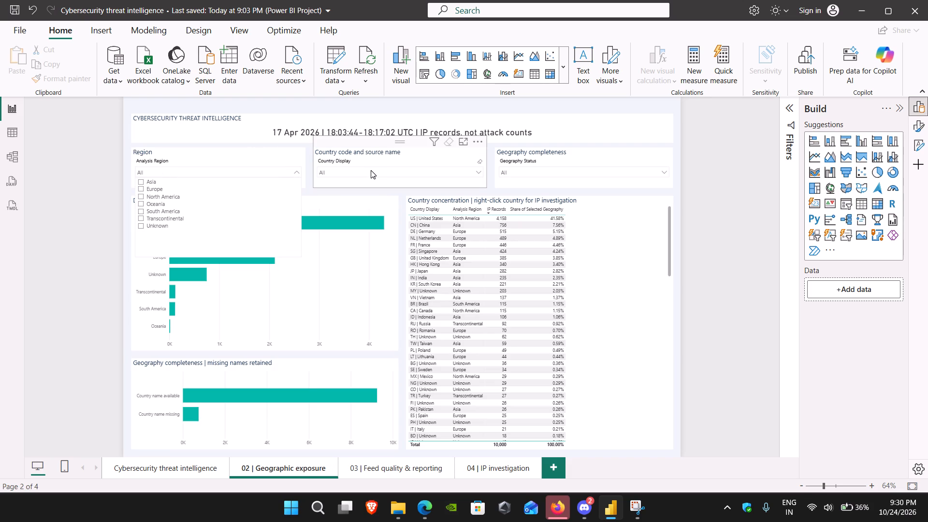
# Demonstrate the country slicer with AR | Unknown and the Geography completeness slicer with Country name missing, clearing each filter.
pyautogui.click(371, 170)
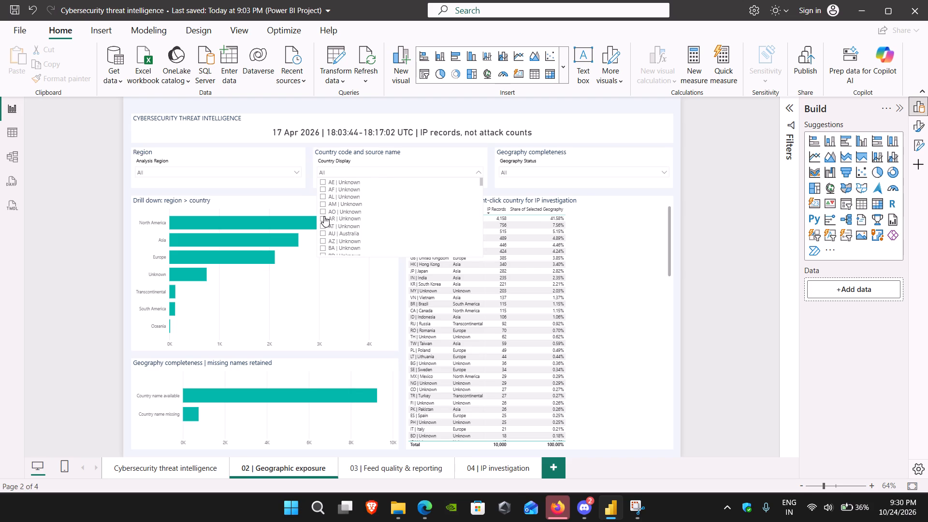
pyautogui.click(323, 218)
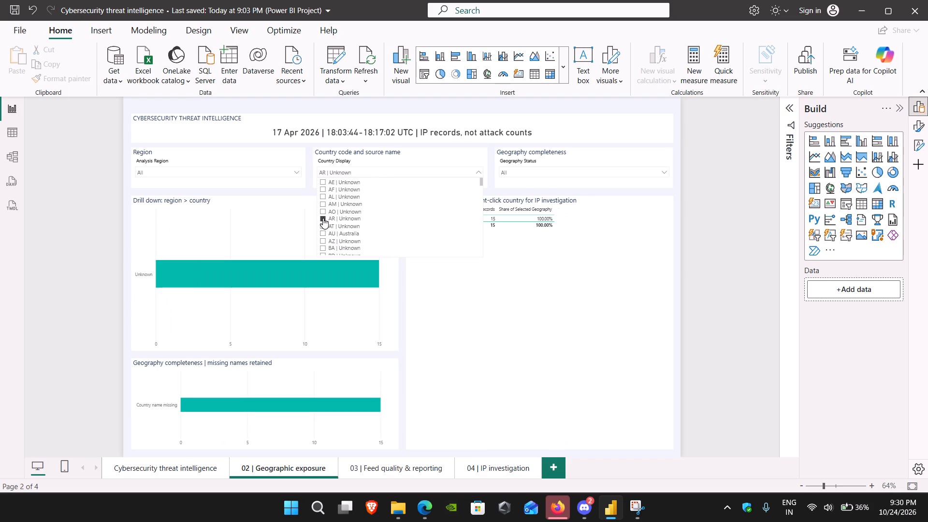
pyautogui.click(323, 218)
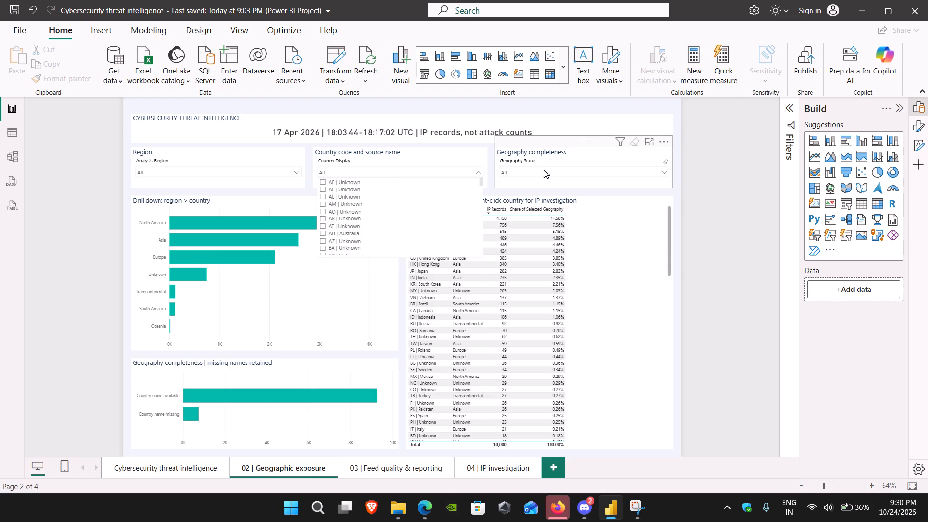
pyautogui.click(543, 170)
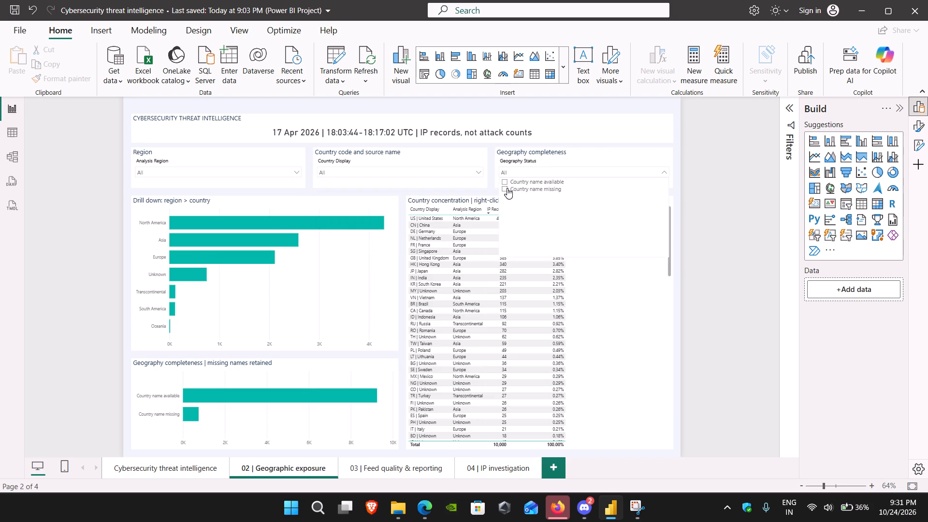
pyautogui.click(506, 188)
pyautogui.click(506, 188)
# On the 03 | Feed quality & reporting page, demonstrate the Region slicer by filtering to Europe and clearing it.
pyautogui.click(390, 470)
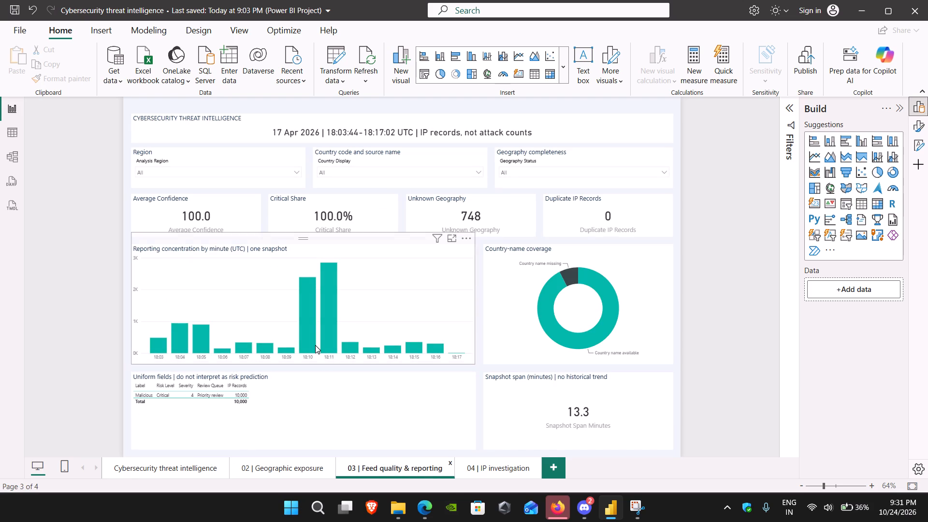
pyautogui.click(219, 174)
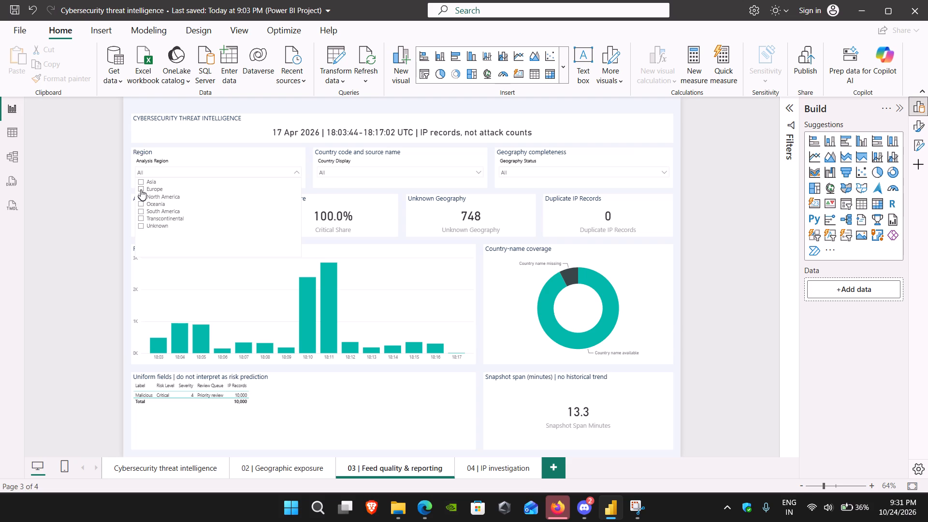
pyautogui.click(141, 189)
pyautogui.click(141, 189)
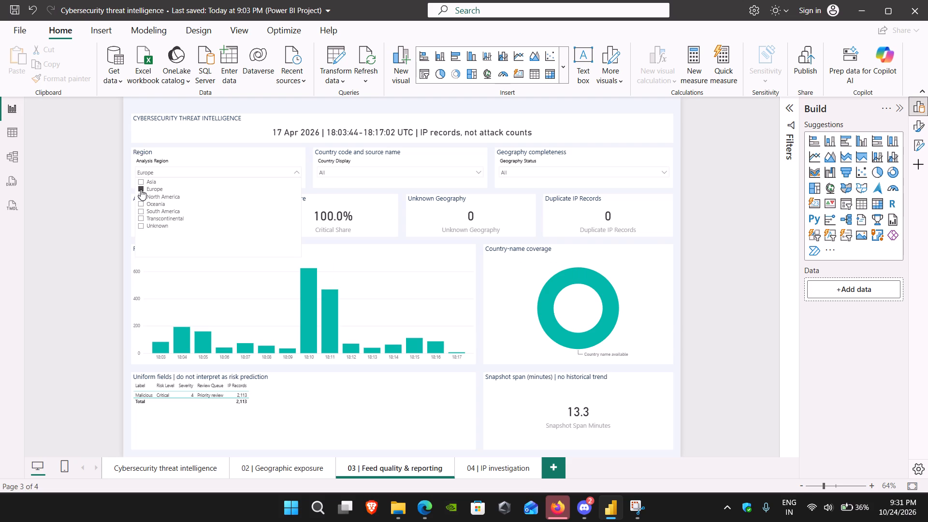
# Demonstrate the country slicer with AM | Unknown and the Geography completeness slicer with Country name available, clearing each filter.
pyautogui.click(346, 169)
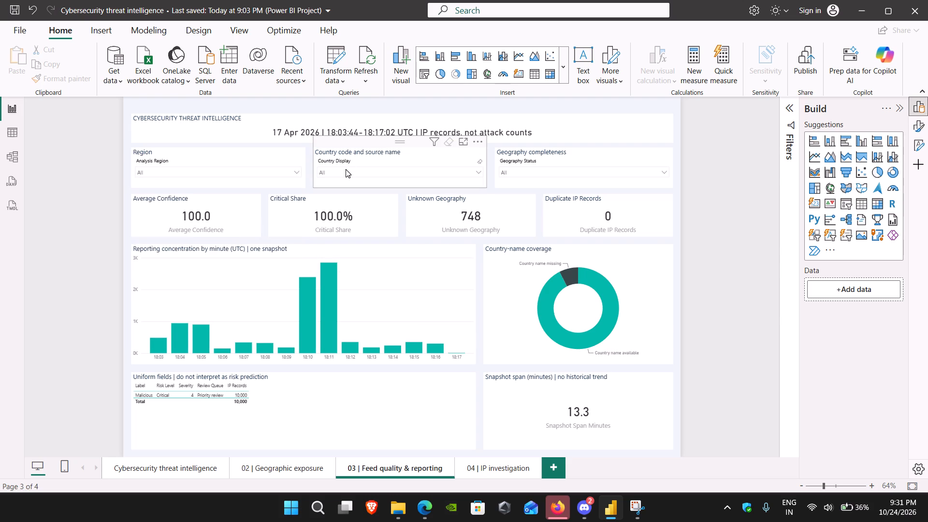
pyautogui.click(321, 203)
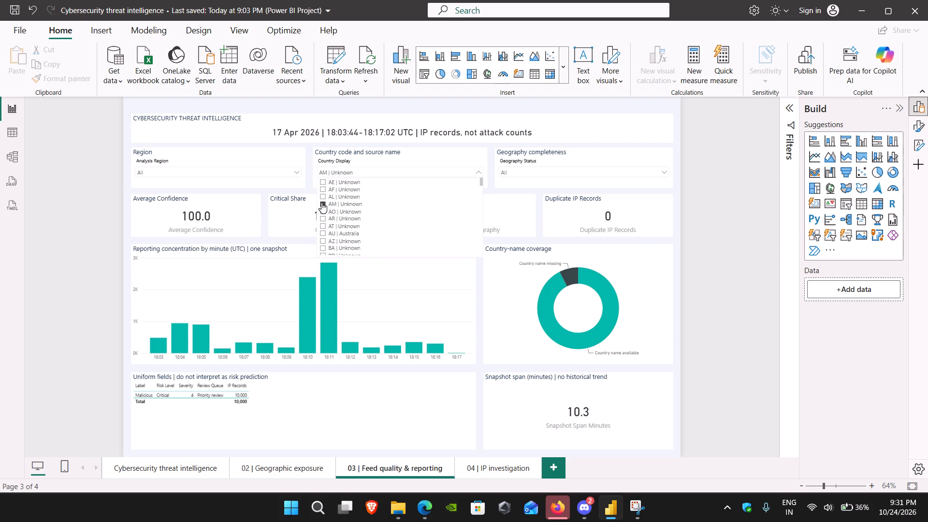
pyautogui.click(321, 203)
pyautogui.click(563, 177)
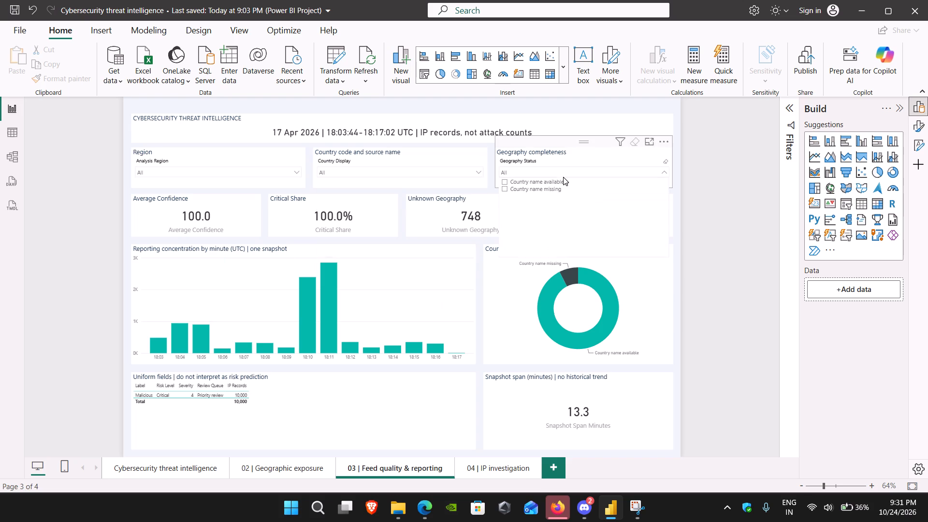
pyautogui.click(504, 180)
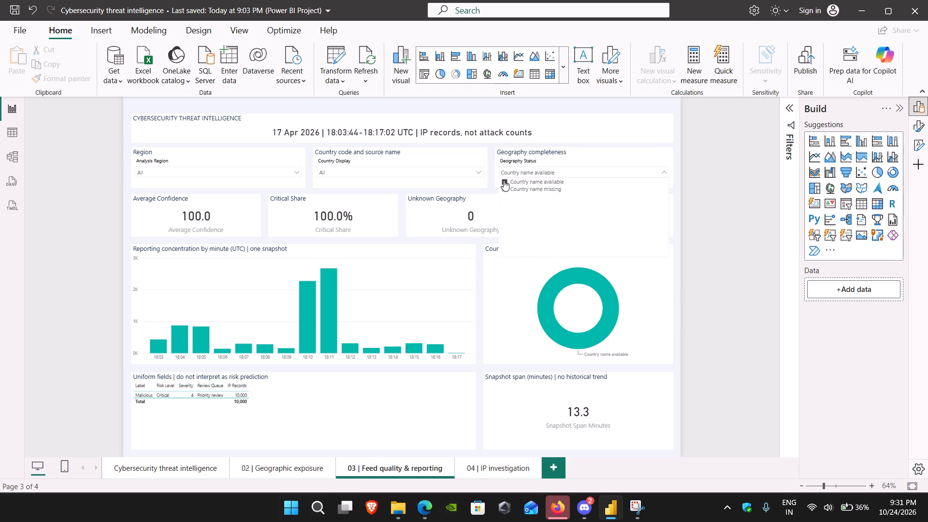
pyautogui.click(504, 180)
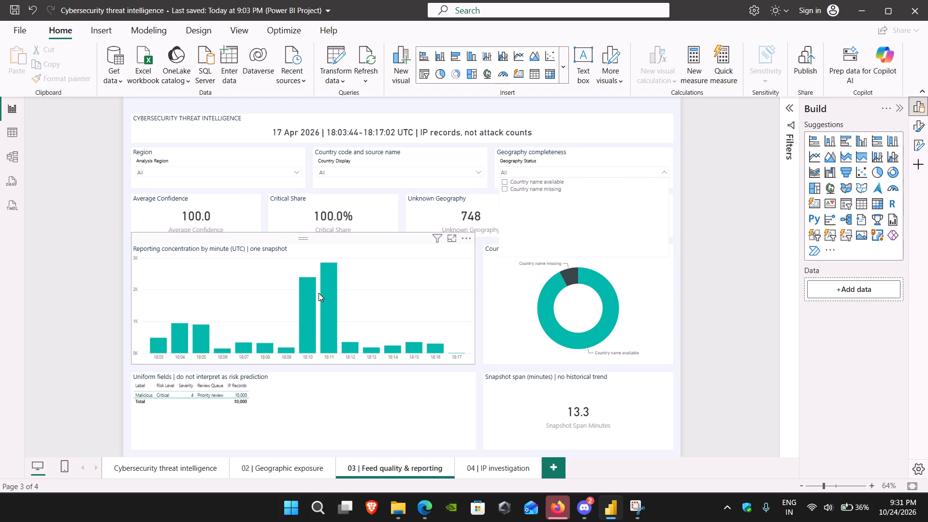
# Demonstrate cross-highlighting with the 18:11 column of the reporting concentration chart and clear the selection.
pyautogui.click(328, 304)
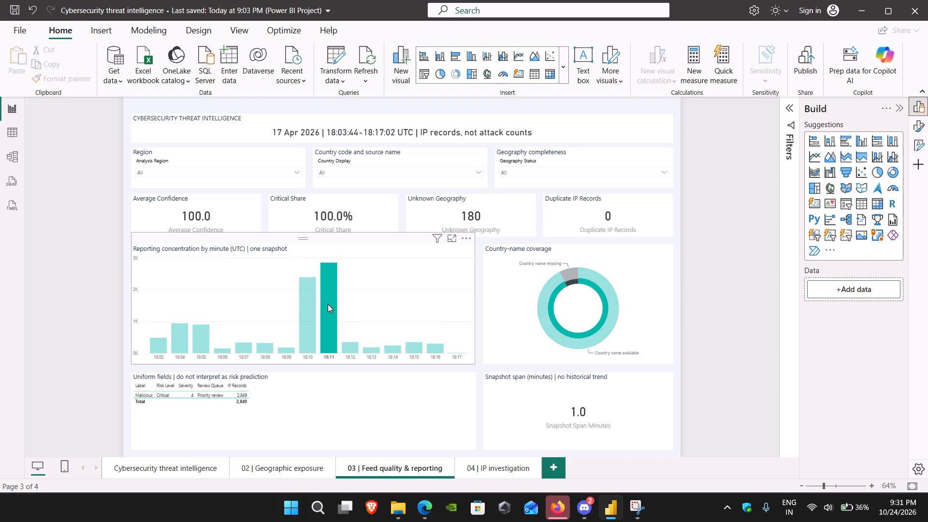
pyautogui.click(328, 304)
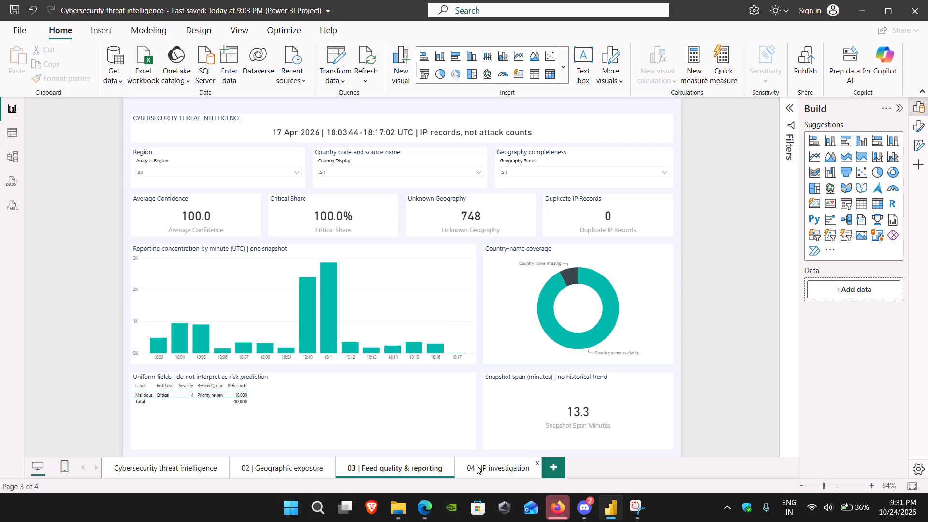
# On the 04 | IP investigation page, demonstrate the Region slicer by filtering to North America and clearing it.
pyautogui.click(485, 469)
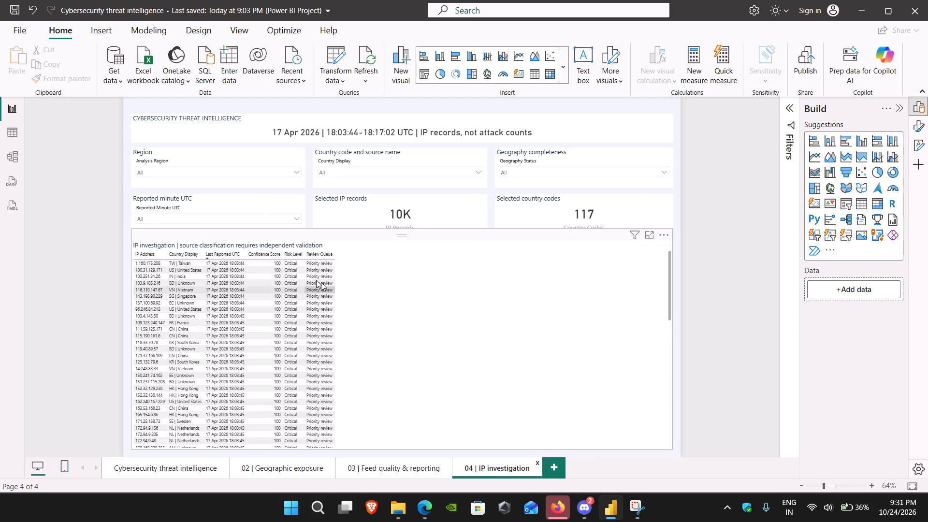
pyautogui.click(288, 171)
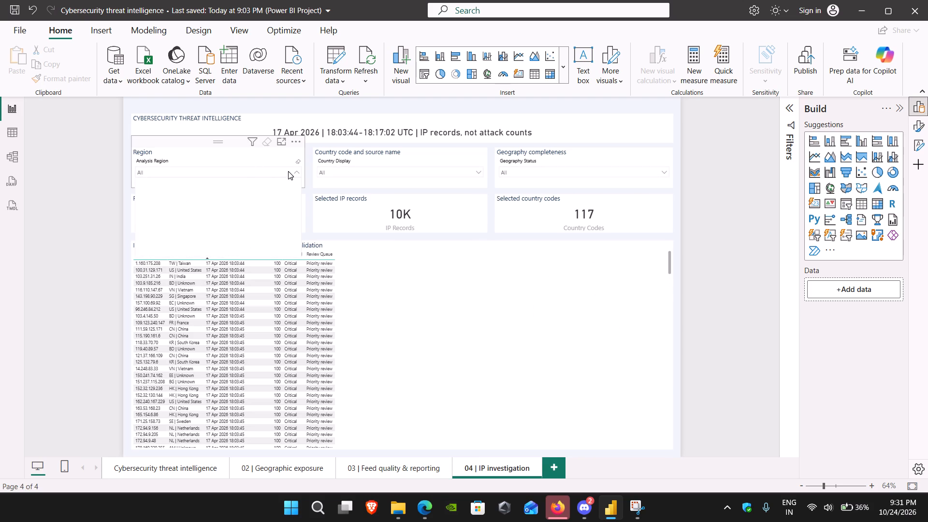
pyautogui.click(156, 198)
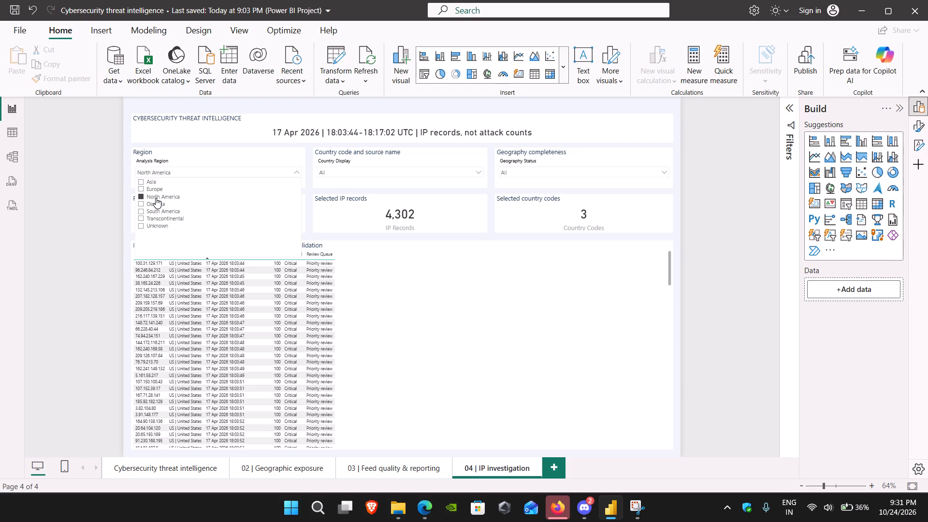
pyautogui.click(156, 198)
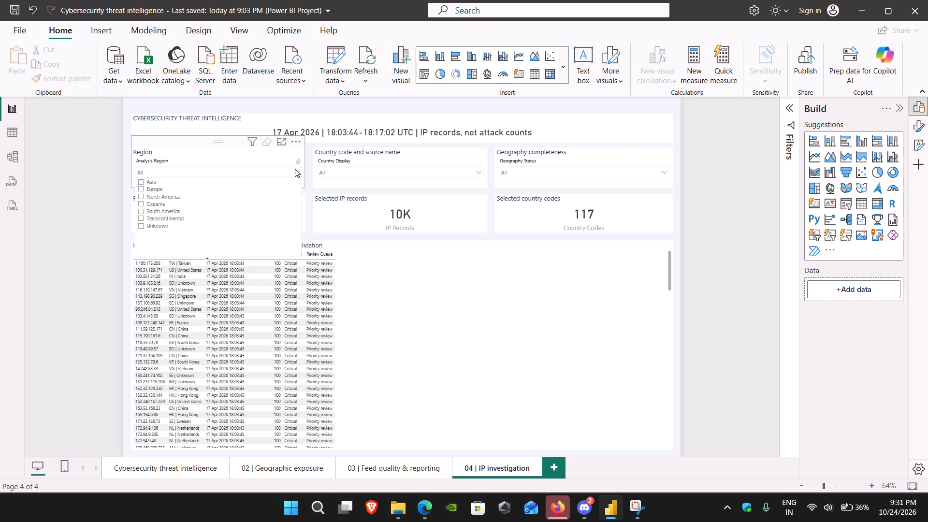
pyautogui.click(294, 170)
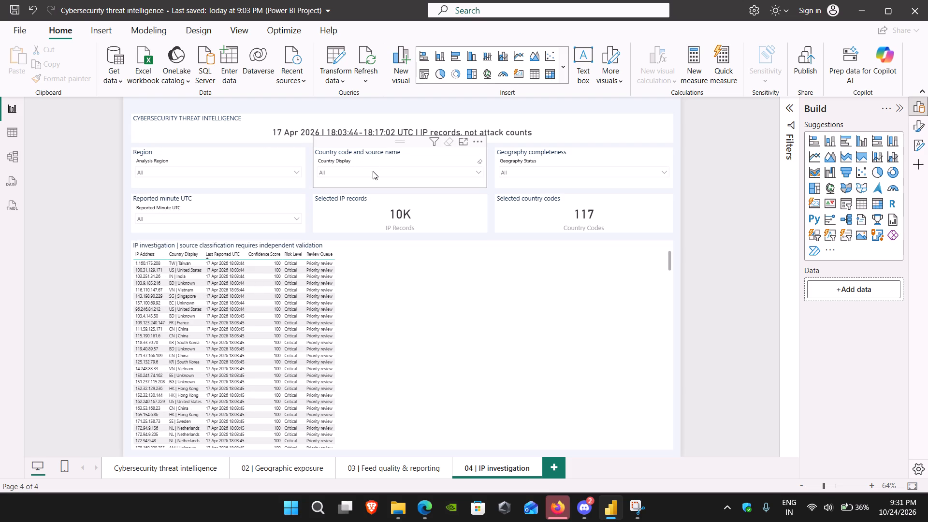
# Demonstrate the country slicer with AT | Unknown and the Geography completeness slicer with Country name missing, clearing each filter.
pyautogui.click(373, 171)
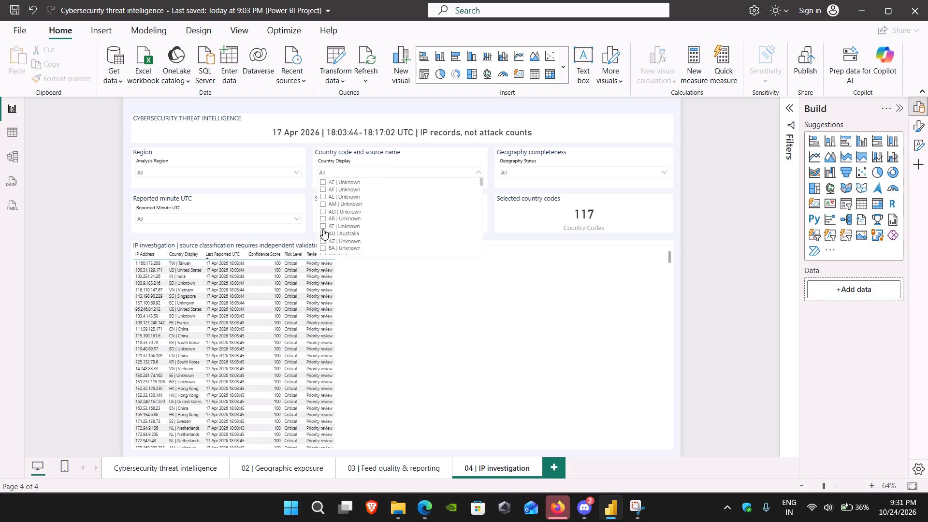
pyautogui.click(321, 226)
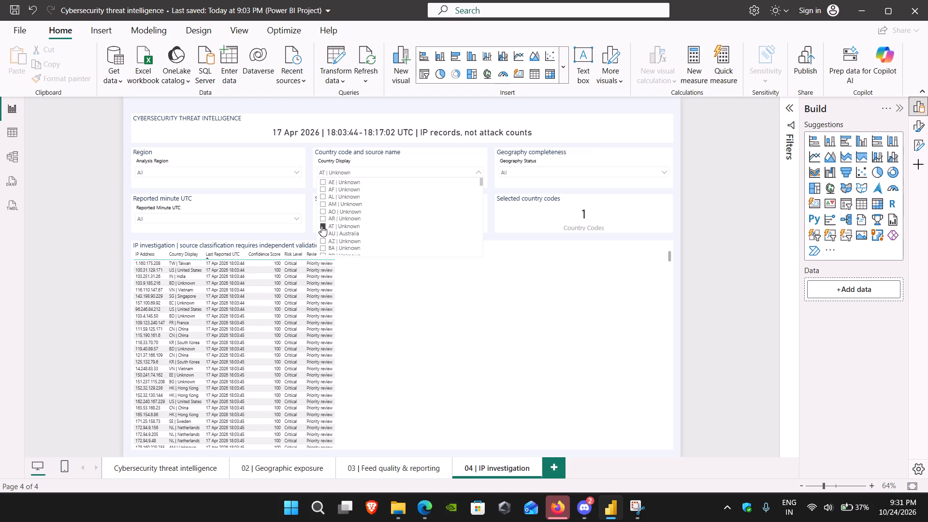
pyautogui.click(321, 226)
pyautogui.click(478, 173)
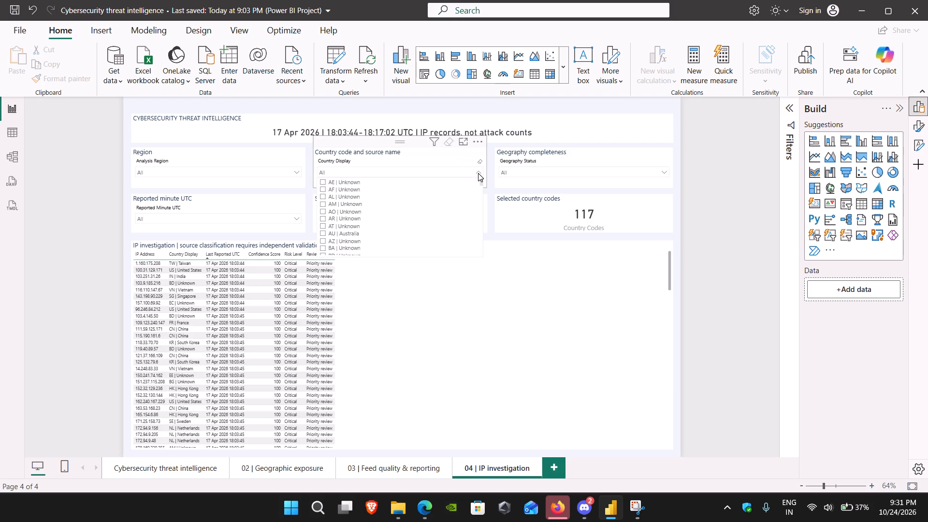
pyautogui.click(561, 174)
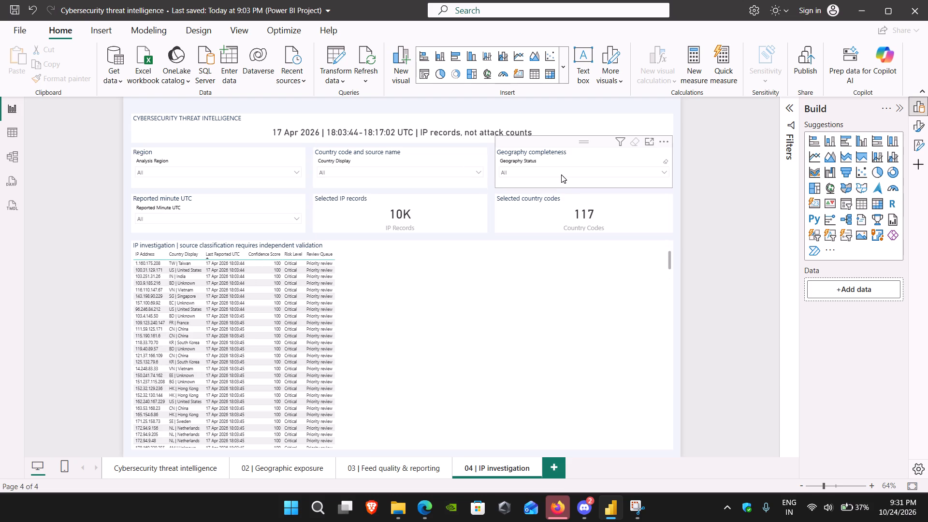
pyautogui.click(503, 188)
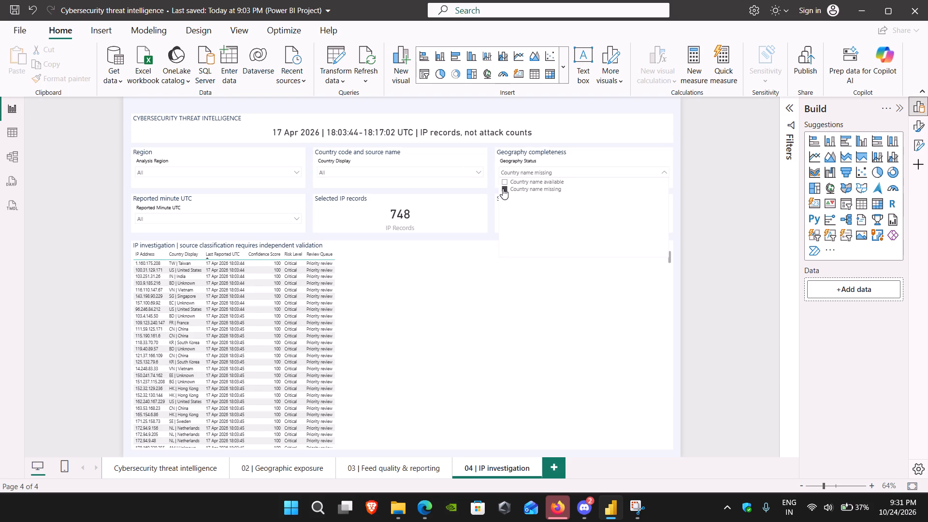
pyautogui.click(503, 188)
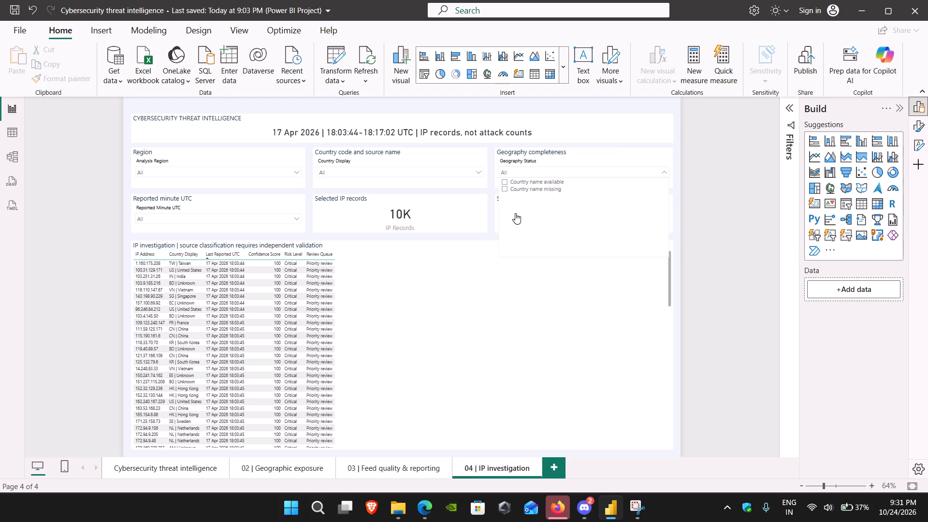
# Select the IP investigation table.
pyautogui.click(514, 274)
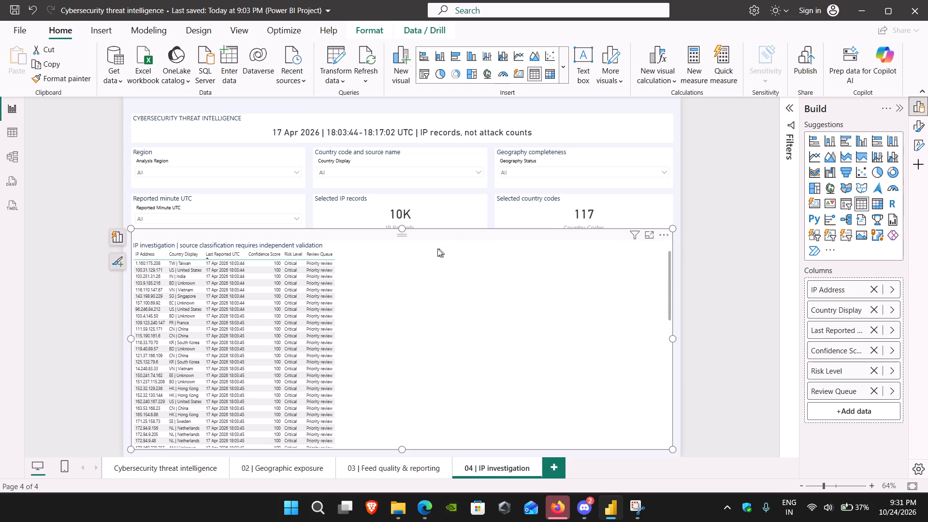
pyautogui.click(431, 254)
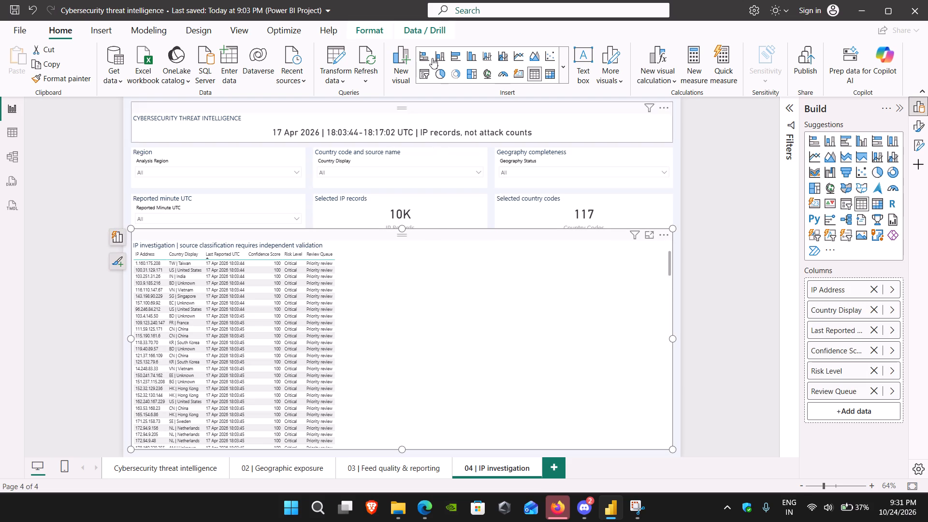
# Stop the screen recording and close the Snipping Tool window showing the recorded video.
pyautogui.click(421, 20)
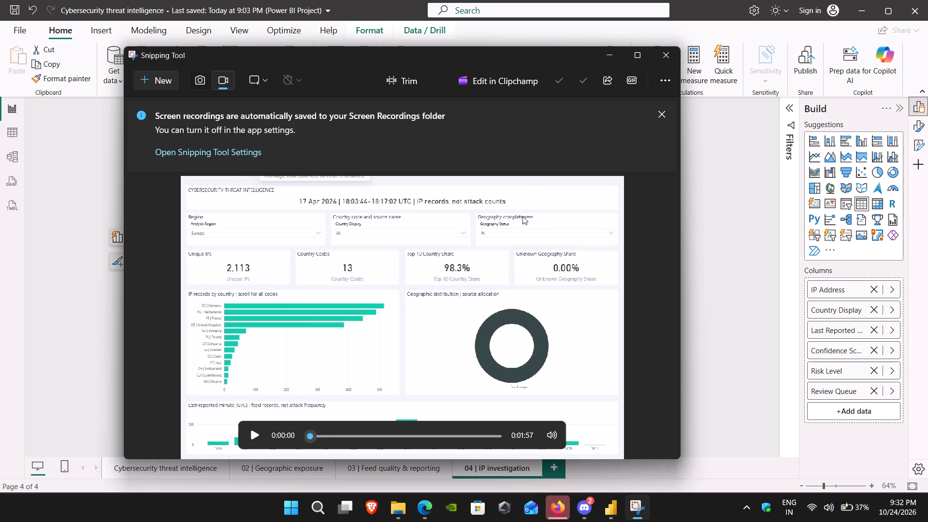
pyautogui.click(669, 53)
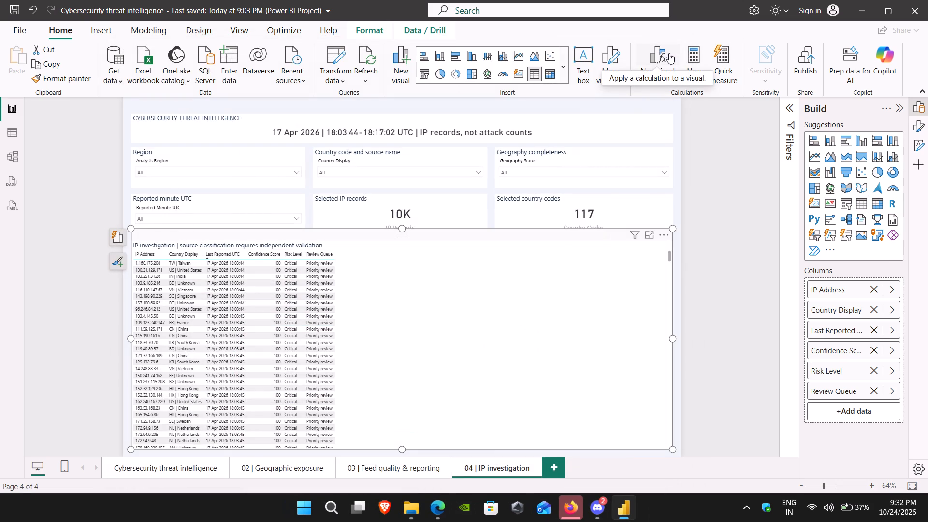
# Return to the Cybersecurity threat intelligence overview page of the report.
pyautogui.click(186, 468)
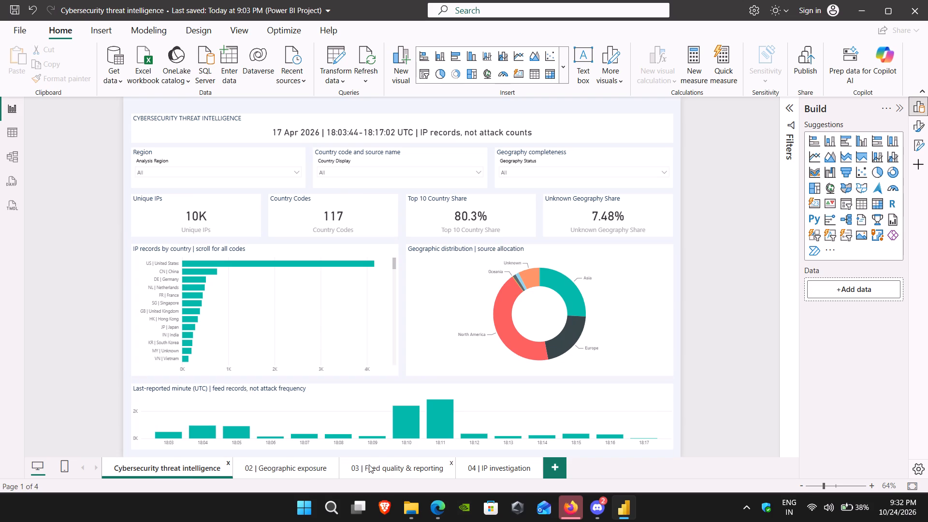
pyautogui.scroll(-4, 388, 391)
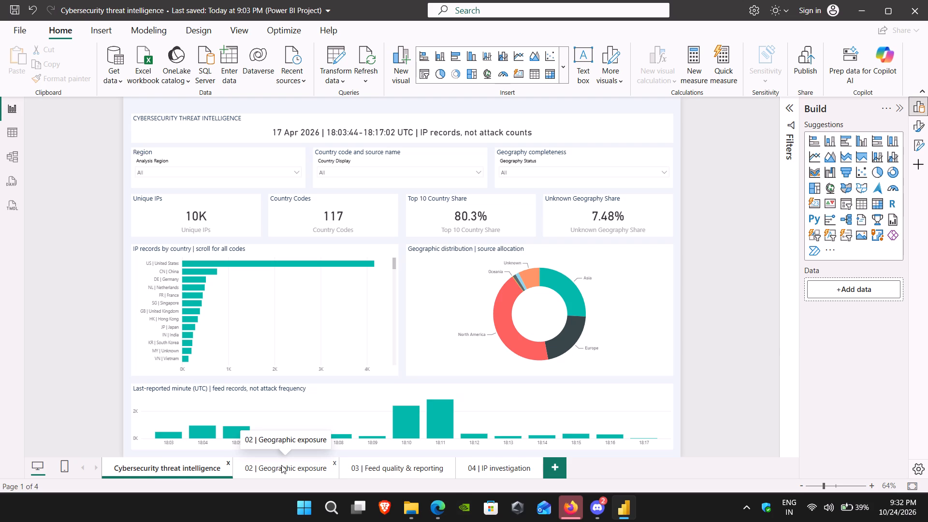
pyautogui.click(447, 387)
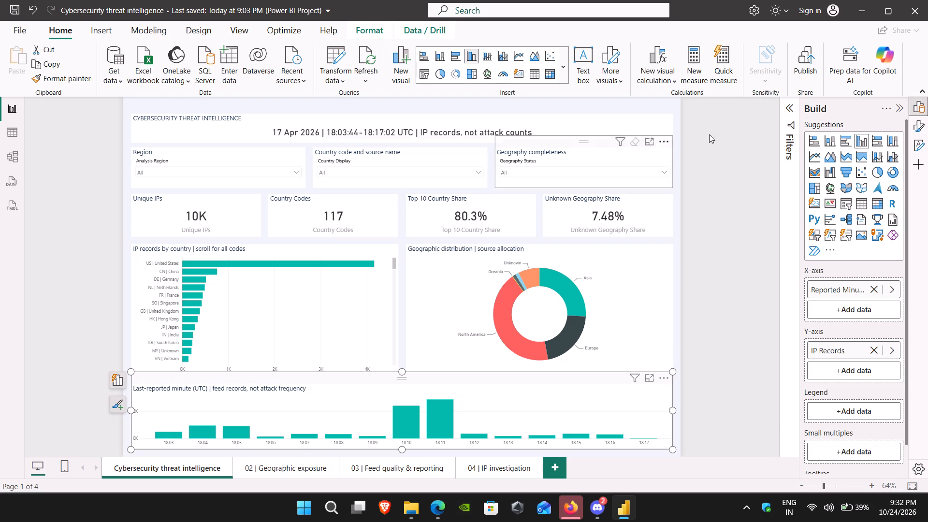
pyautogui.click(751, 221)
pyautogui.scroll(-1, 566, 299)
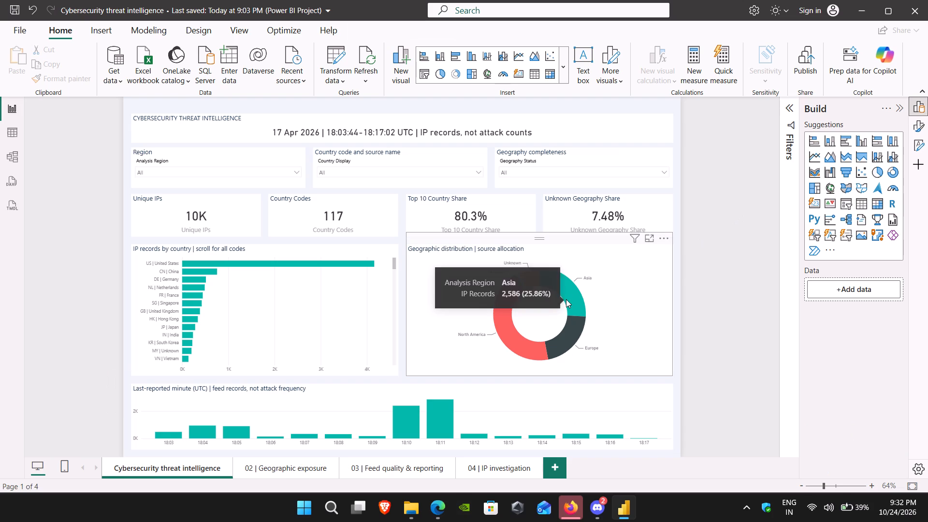
# Filter the overview page's Region slicer first by Oceania, and finally by Europe.
pyautogui.click(291, 172)
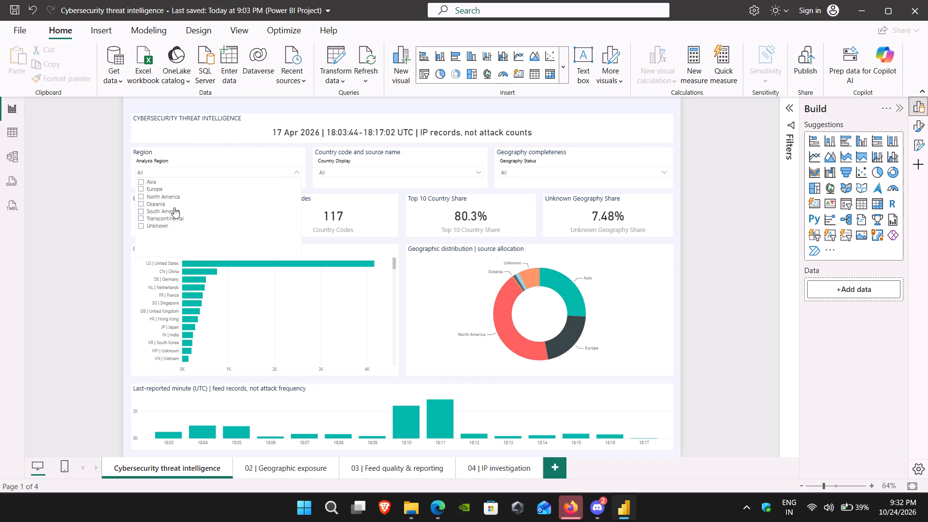
pyautogui.click(167, 203)
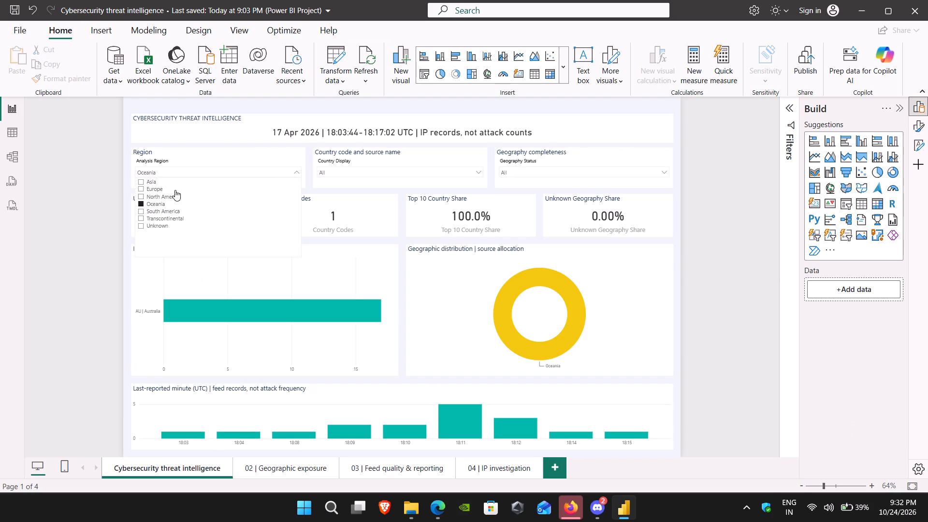
pyautogui.click(153, 188)
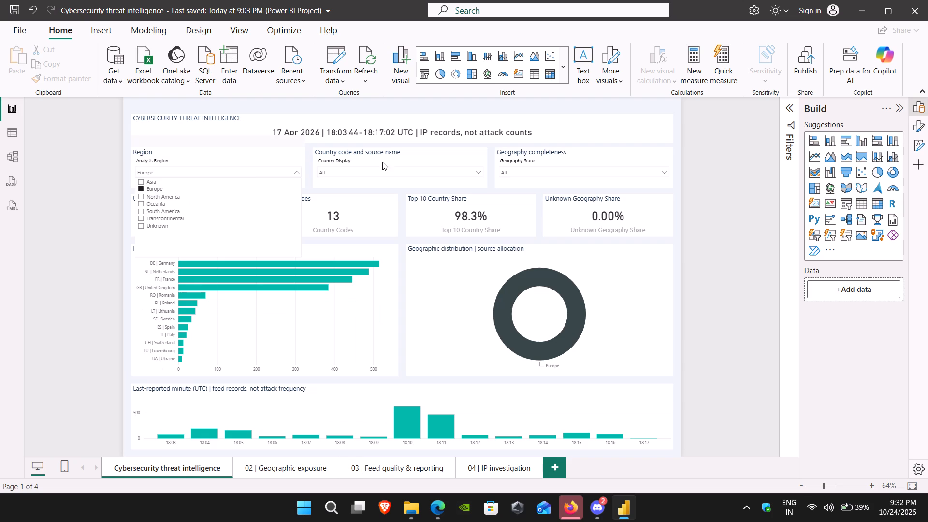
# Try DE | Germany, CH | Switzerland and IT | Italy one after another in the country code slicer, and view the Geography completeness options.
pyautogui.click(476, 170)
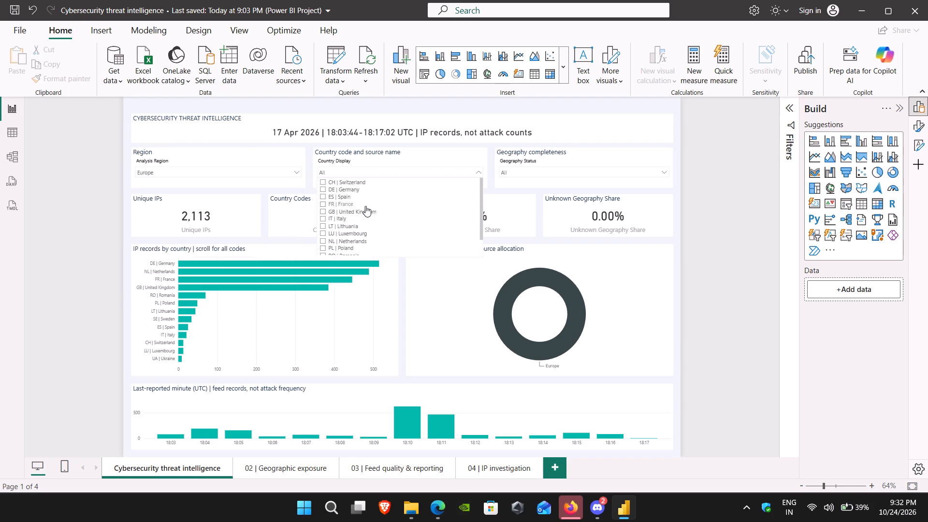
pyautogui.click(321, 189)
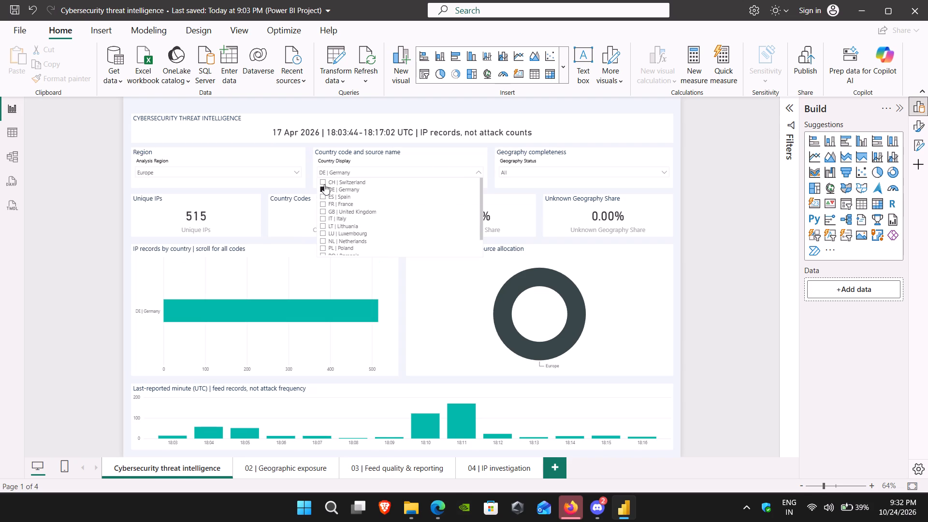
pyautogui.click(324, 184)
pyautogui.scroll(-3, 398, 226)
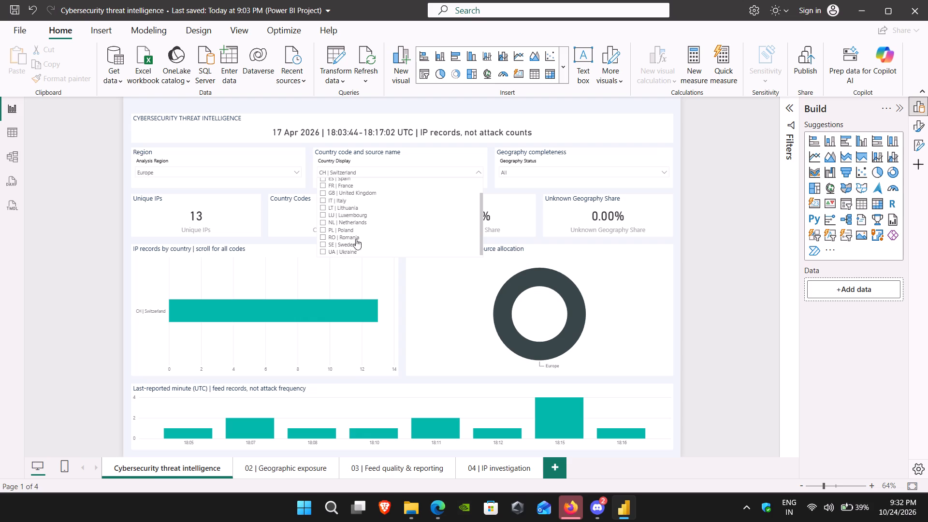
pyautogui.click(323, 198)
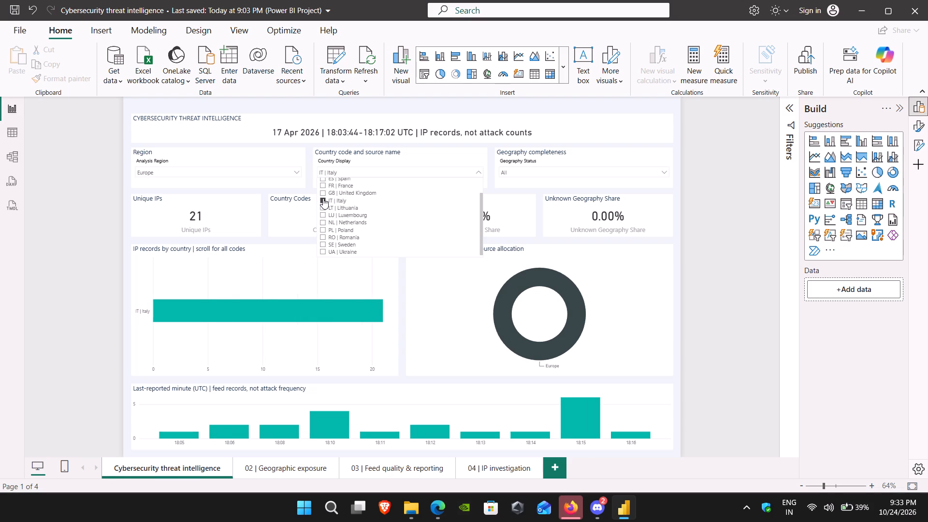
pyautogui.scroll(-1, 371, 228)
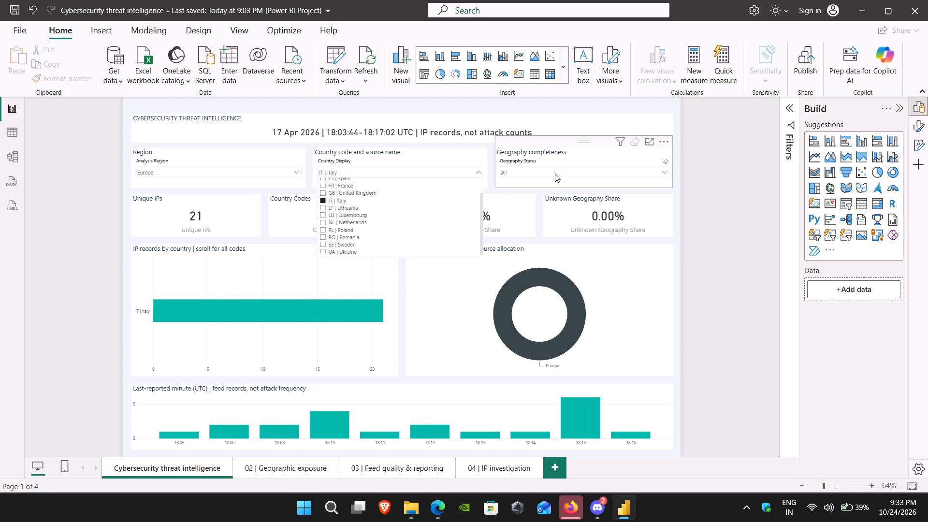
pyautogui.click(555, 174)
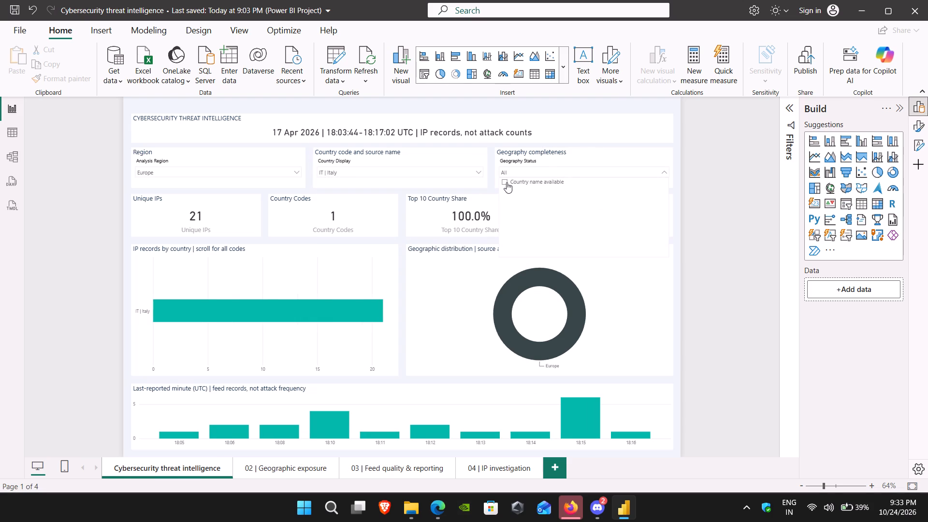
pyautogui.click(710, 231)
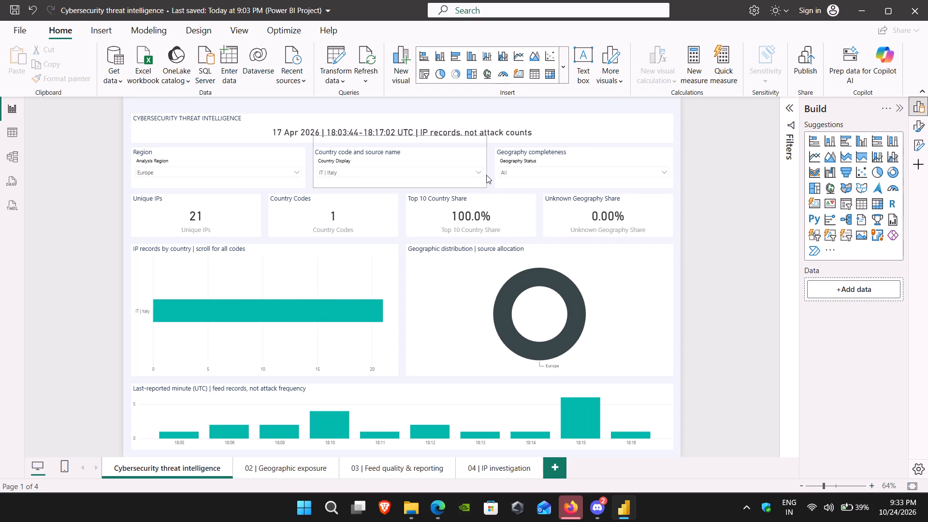
# Filter the country code and source name slicer by SE | Sweden and close its list.
pyautogui.click(479, 170)
pyautogui.scroll(-1, 384, 209)
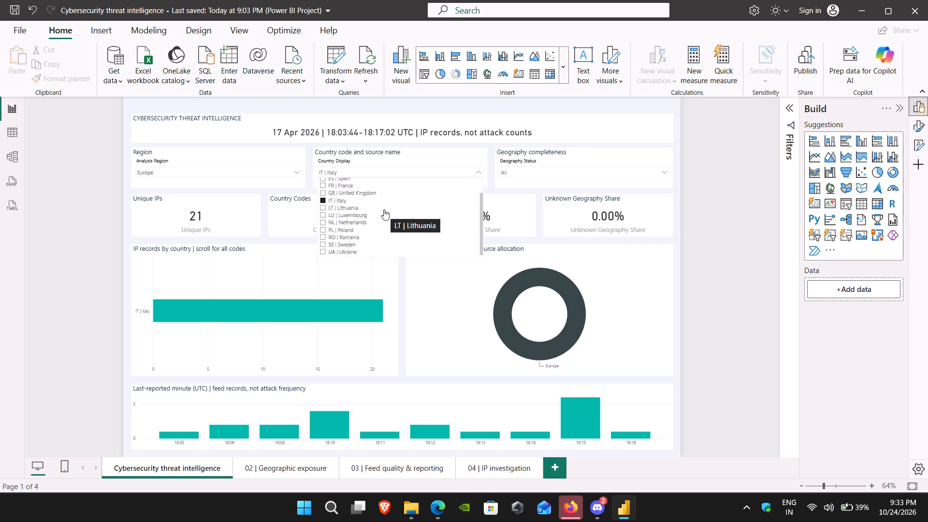
pyautogui.scroll(6, 384, 209)
pyautogui.scroll(-4, 384, 209)
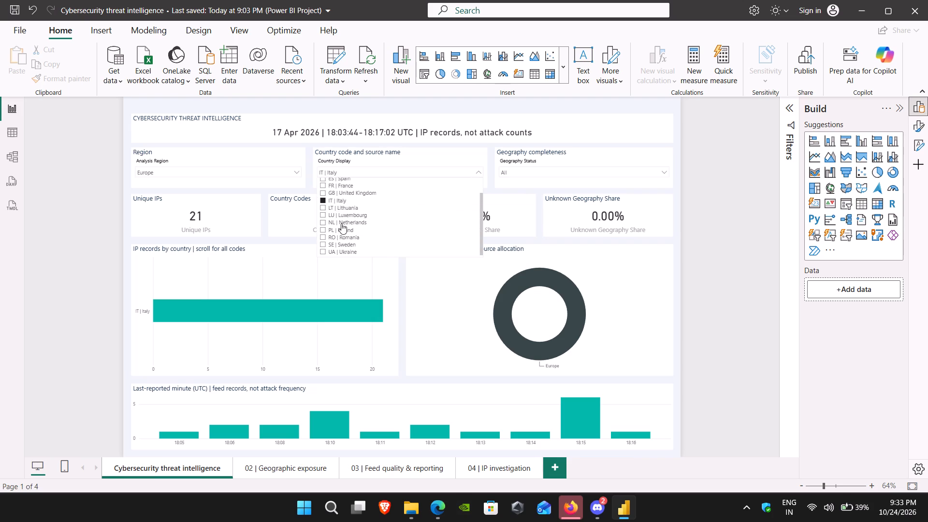
pyautogui.click(332, 244)
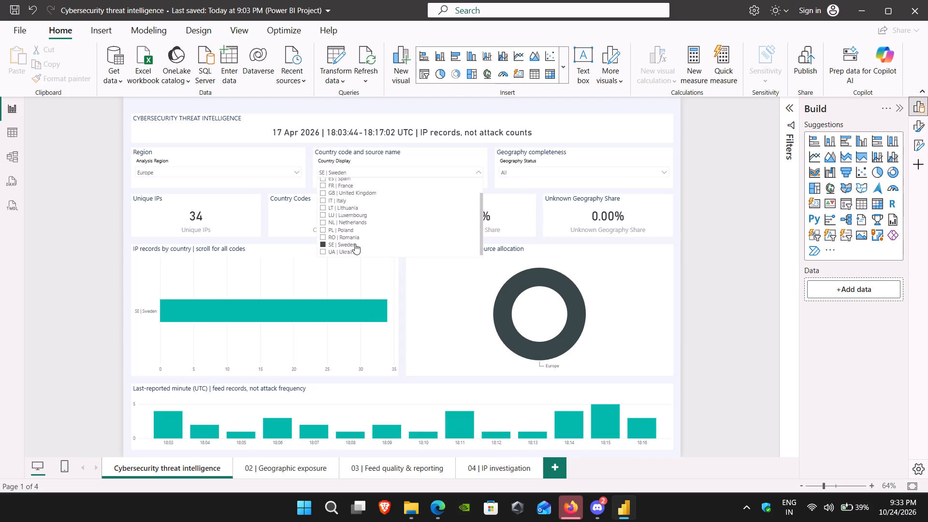
pyautogui.click(727, 302)
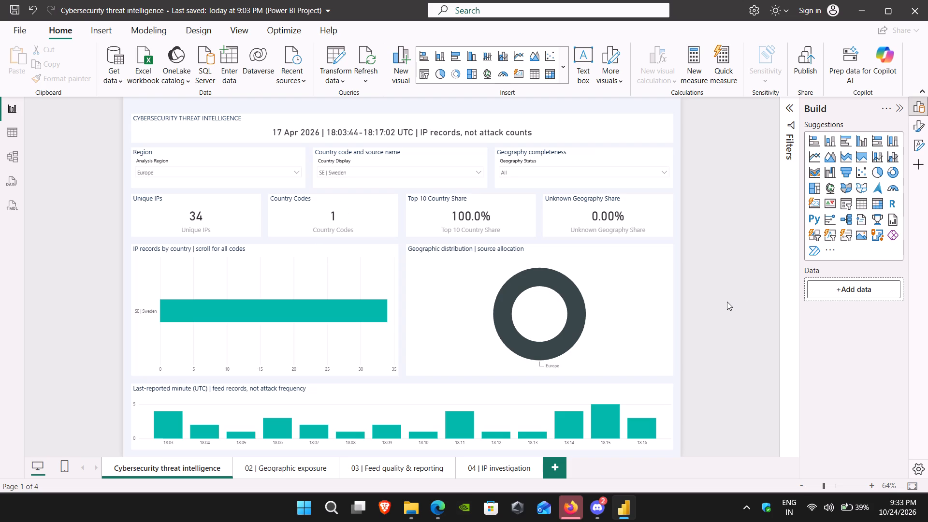
# Capture a rectangular screenshot of the overview page filtered to Europe and SE | Sweden.
pyautogui.press('Print')
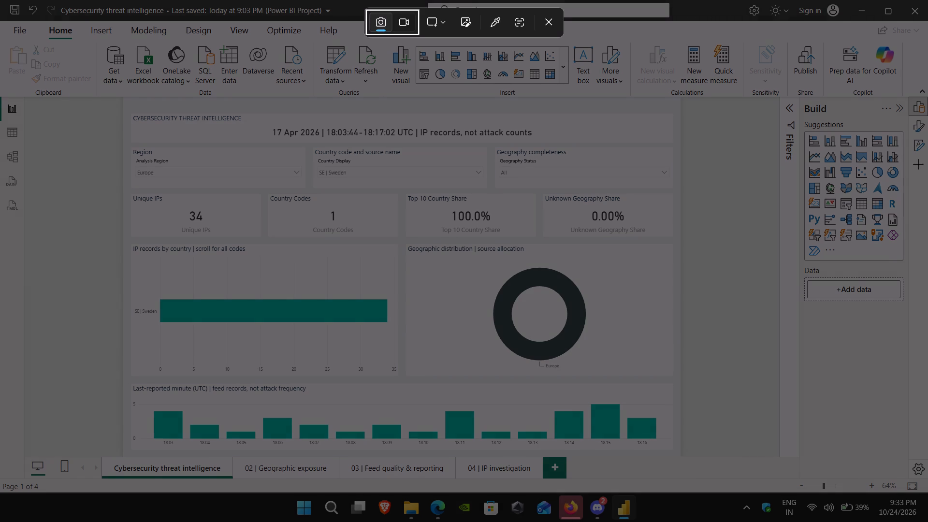
pyautogui.moveTo(124, 101); pyautogui.dragTo(538, 388)
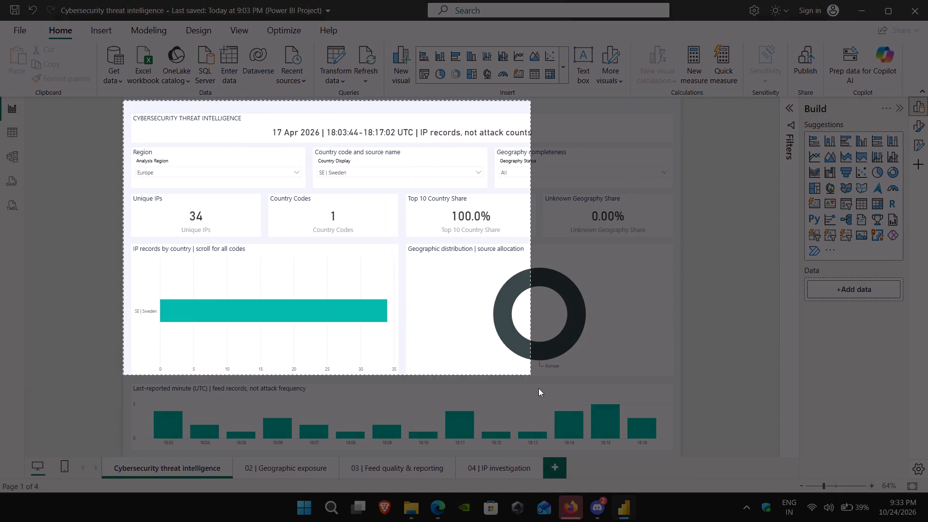
pyautogui.moveTo(538, 388); pyautogui.dragTo(680, 454)
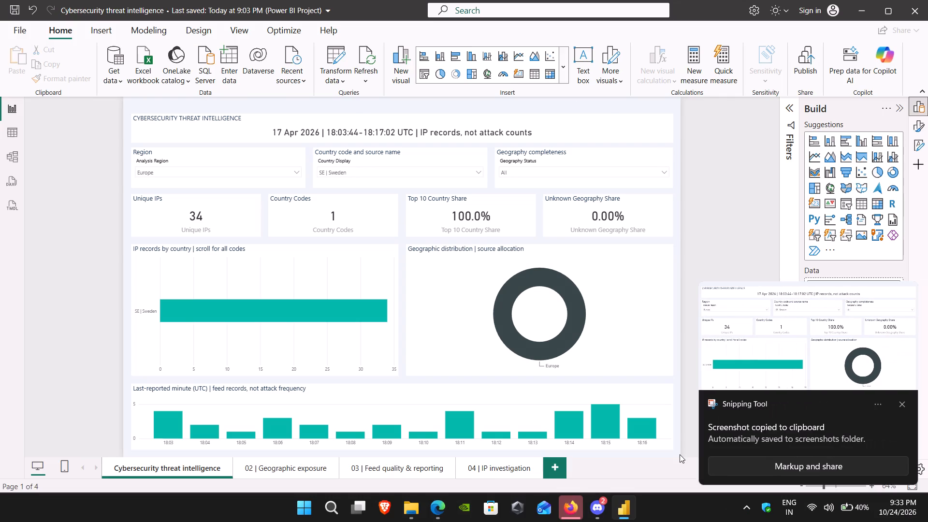
# Go to the 02 | Geographic exposure page and capture a rectangular screenshot of the whole report canvas.
pyautogui.click(275, 467)
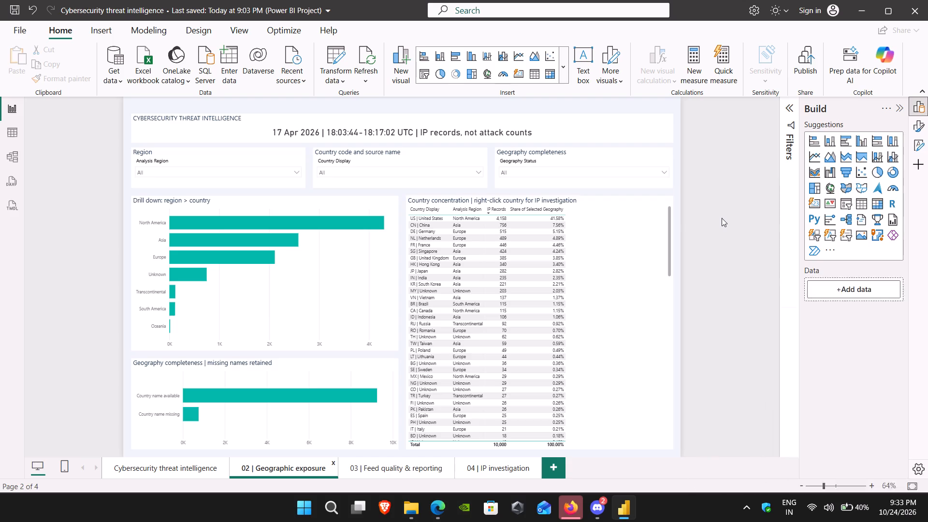
pyautogui.press('Print')
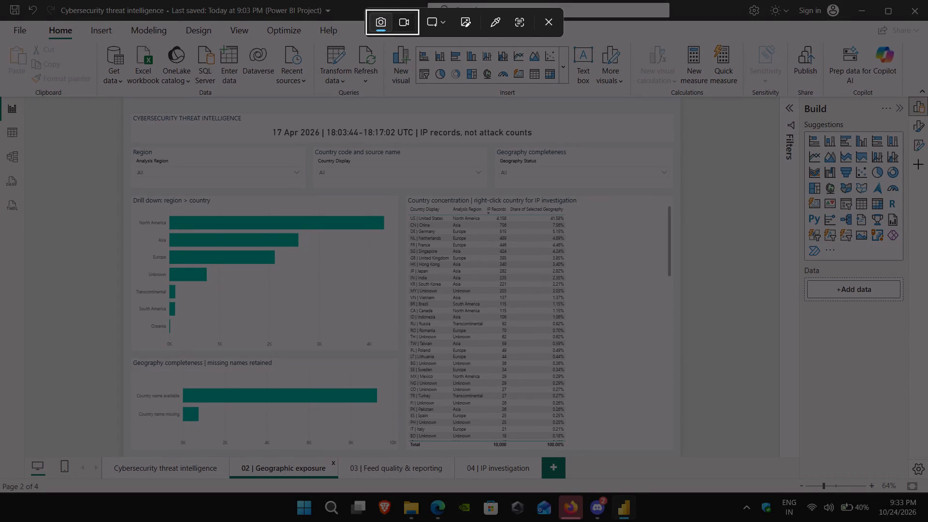
pyautogui.moveTo(126, 102); pyautogui.dragTo(498, 383)
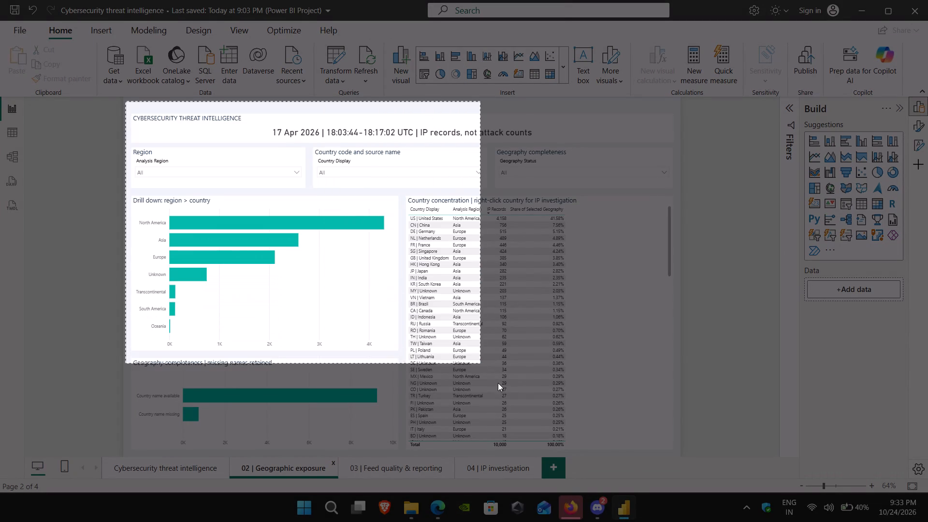
pyautogui.moveTo(498, 383); pyautogui.dragTo(675, 456)
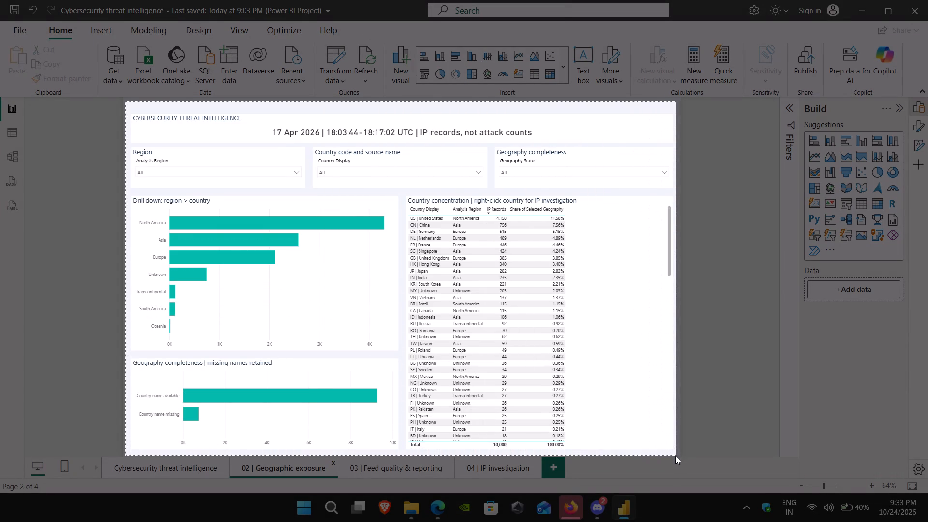
pyautogui.moveTo(675, 456); pyautogui.dragTo(676, 454)
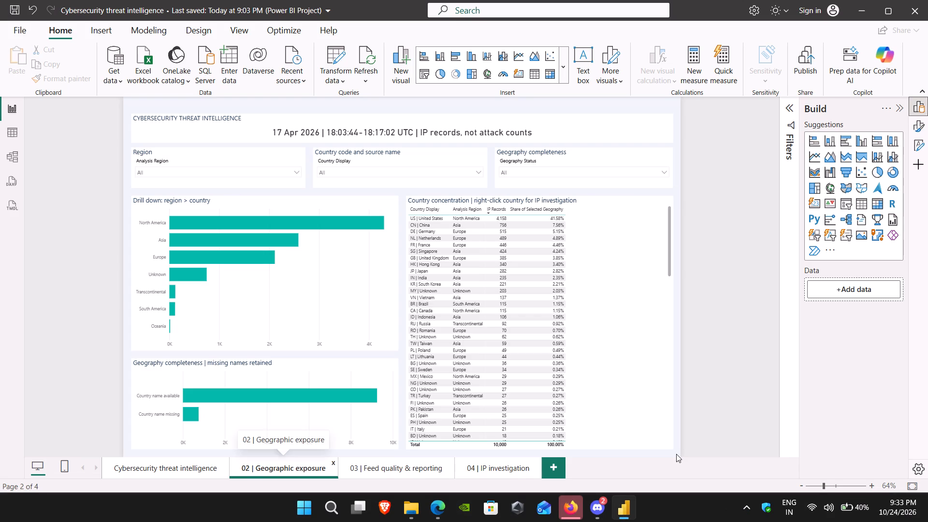
pyautogui.scroll(-3, 488, 375)
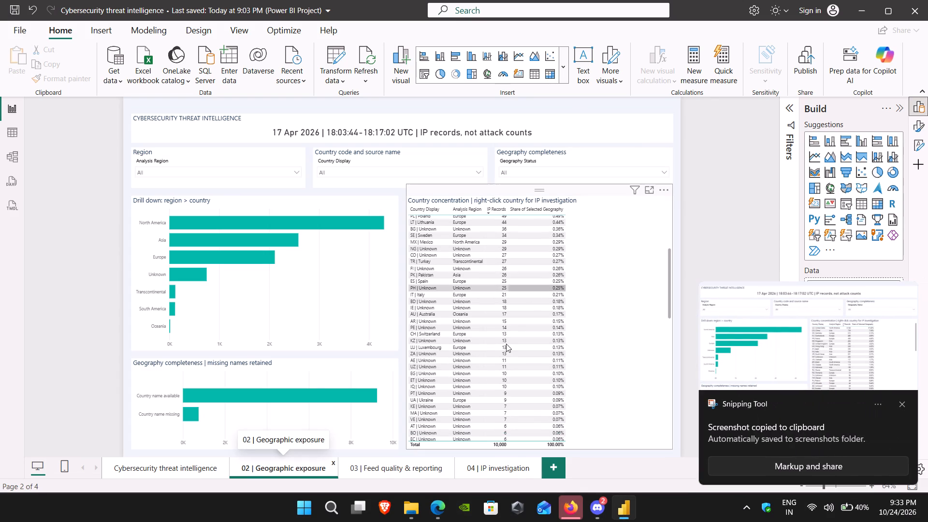
# Go to the 03 | Feed quality & reporting page and capture a rectangular screenshot of the report canvas.
pyautogui.click(399, 466)
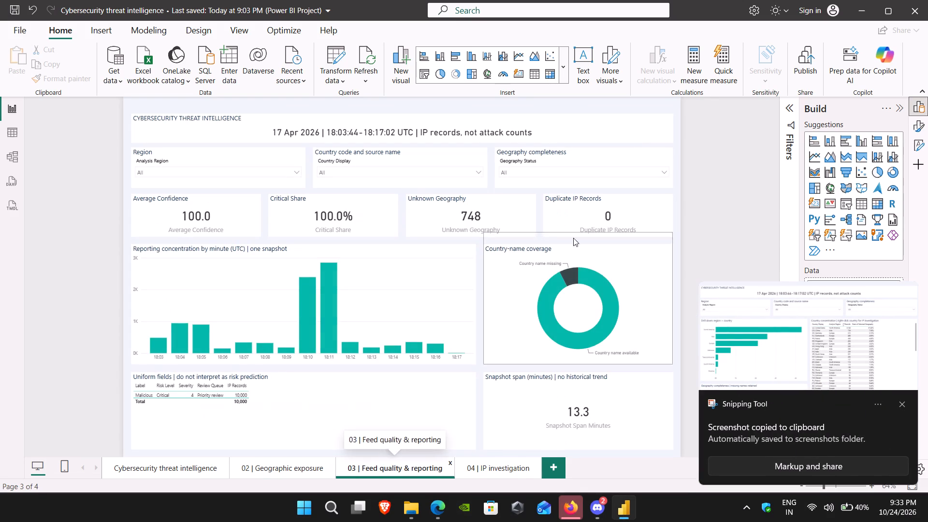
pyautogui.press('Print')
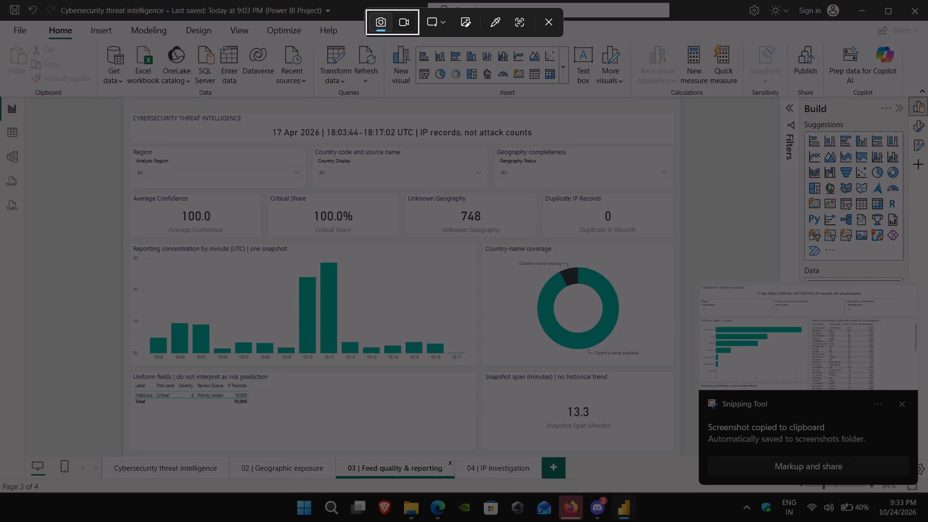
pyautogui.moveTo(130, 105); pyautogui.dragTo(266, 188)
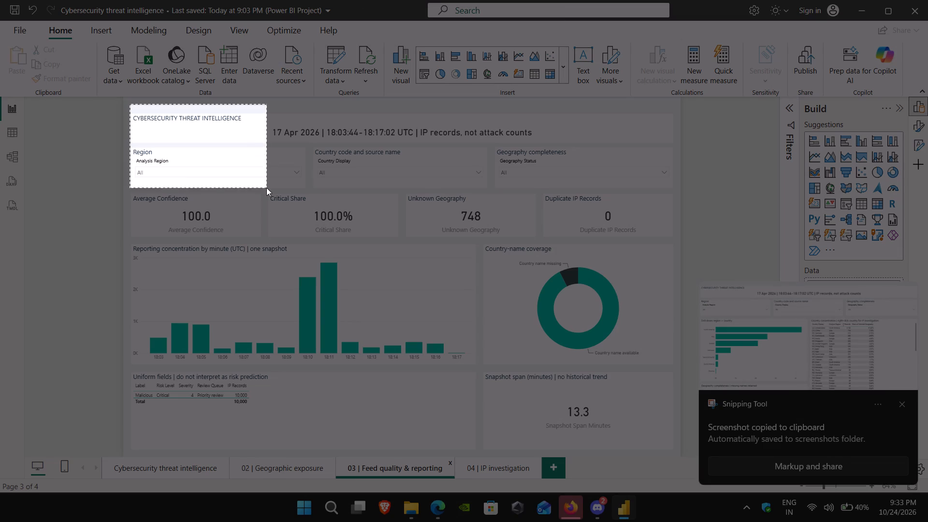
pyautogui.moveTo(266, 188); pyautogui.dragTo(704, 440)
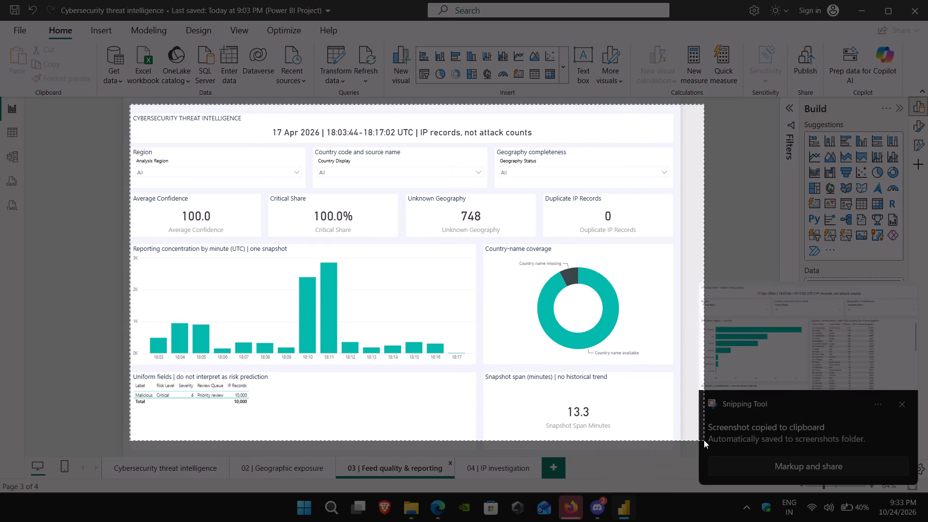
pyautogui.moveTo(704, 440); pyautogui.dragTo(677, 460)
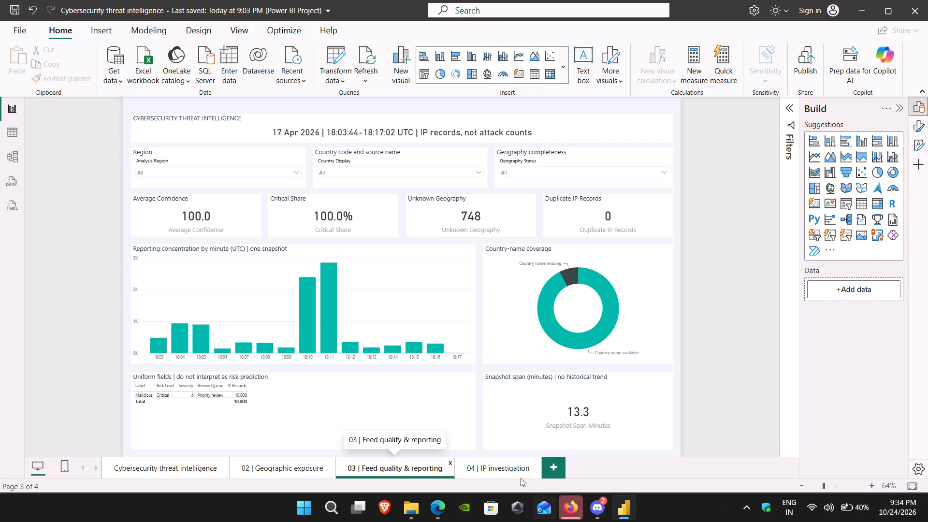
# Go to the 04 | IP investigation page, filter the Region slicer by Asia, and select the IP investigation table.
pyautogui.click(502, 466)
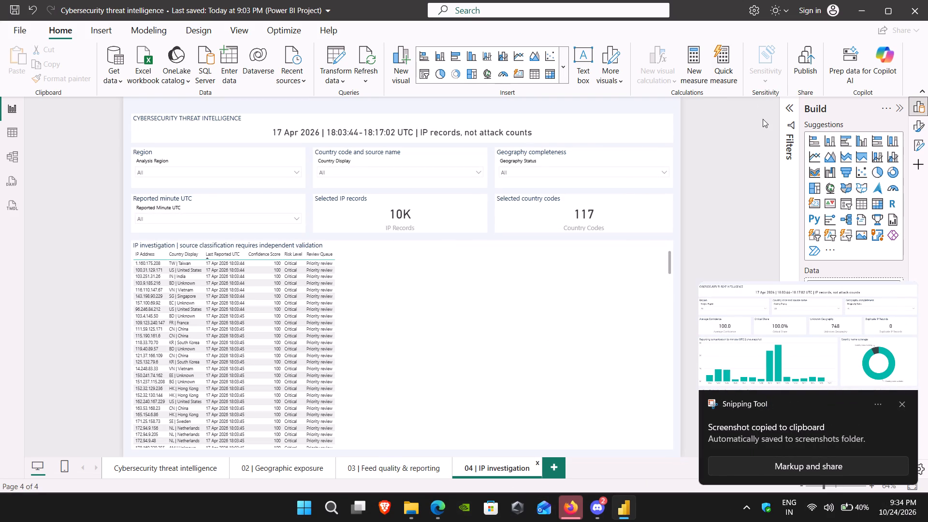
pyautogui.press('Print')
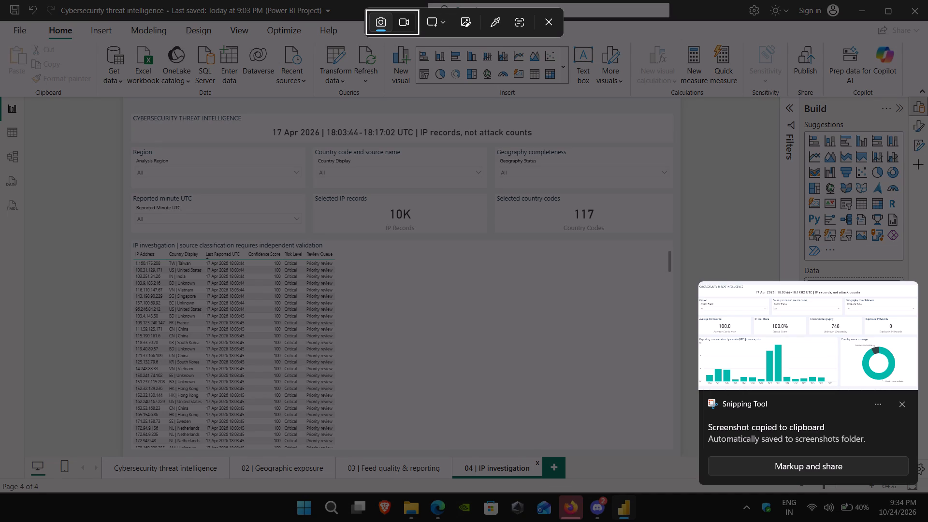
pyautogui.click(551, 25)
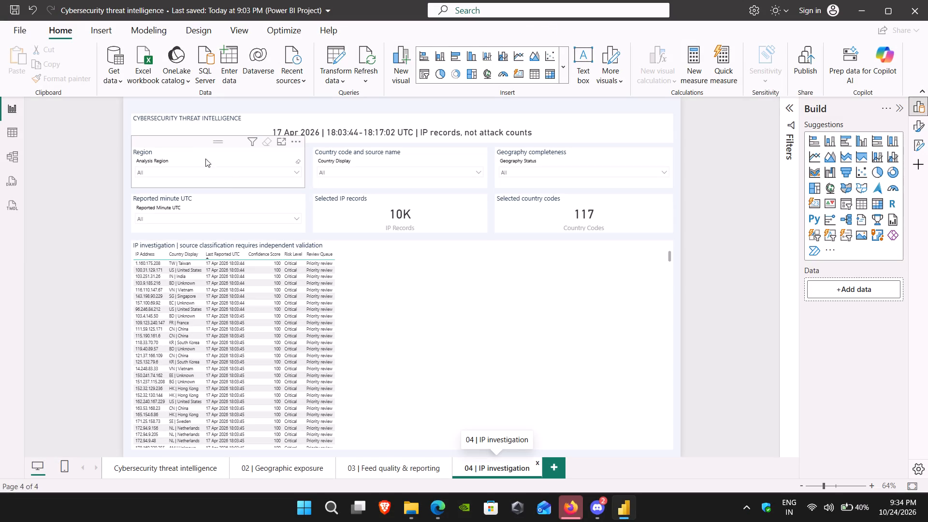
pyautogui.click(298, 172)
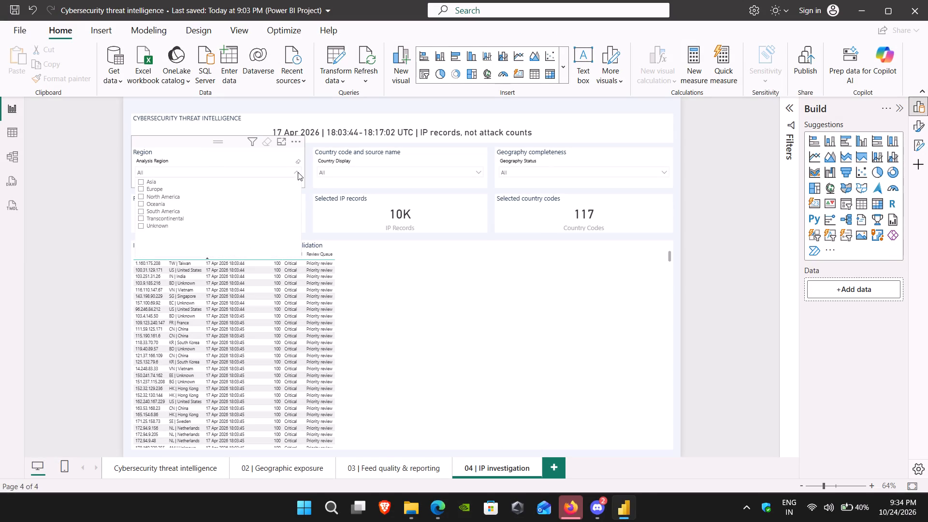
pyautogui.click(143, 181)
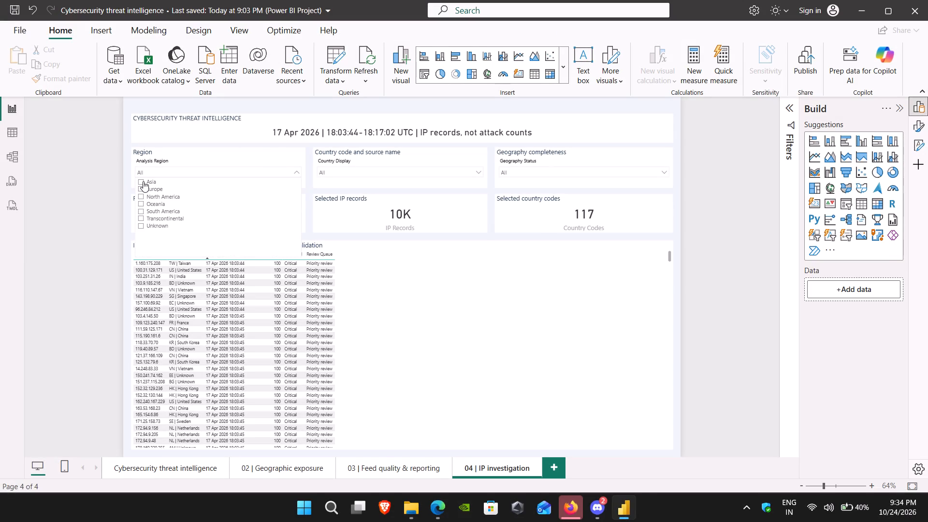
pyautogui.click(480, 169)
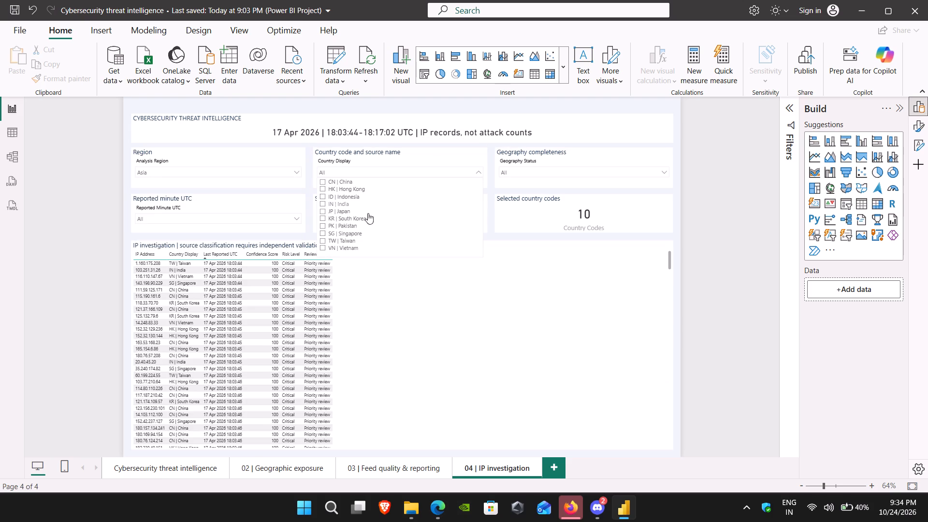
pyautogui.click(442, 334)
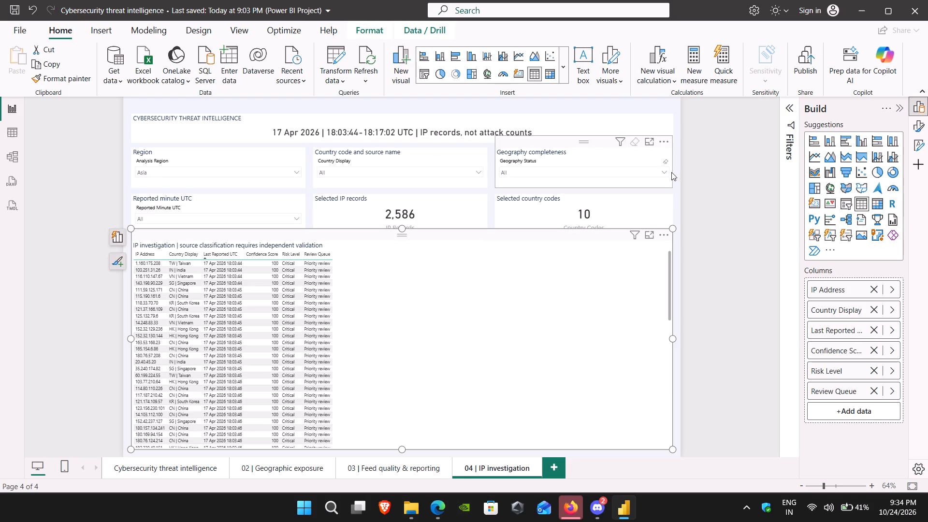
# Capture a rectangular screenshot of the 04 | IP investigation report canvas with the Region slicer filtered to Asia.
pyautogui.click(667, 172)
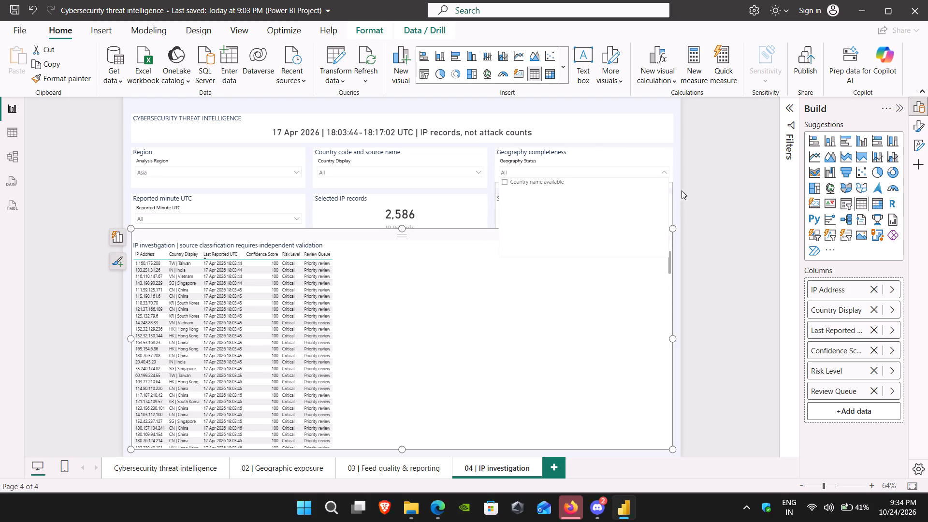
pyautogui.click(682, 196)
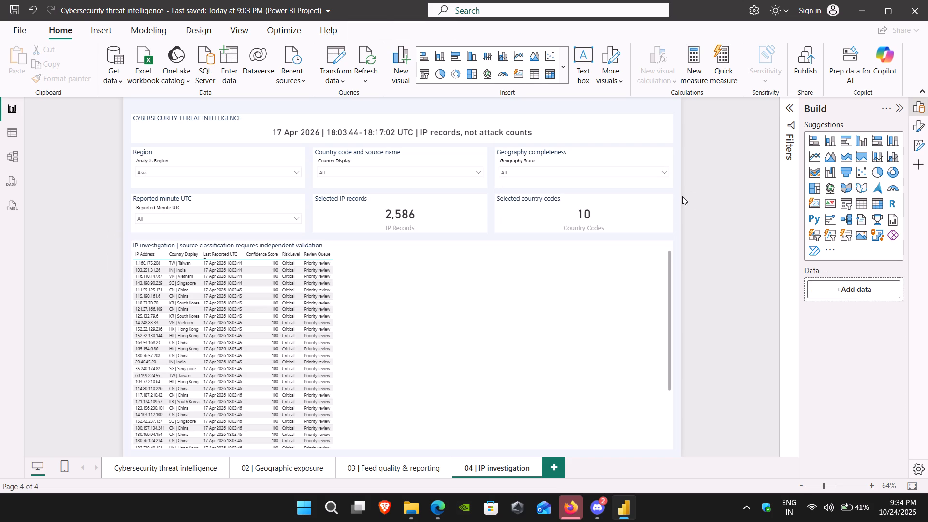
pyautogui.press('Print')
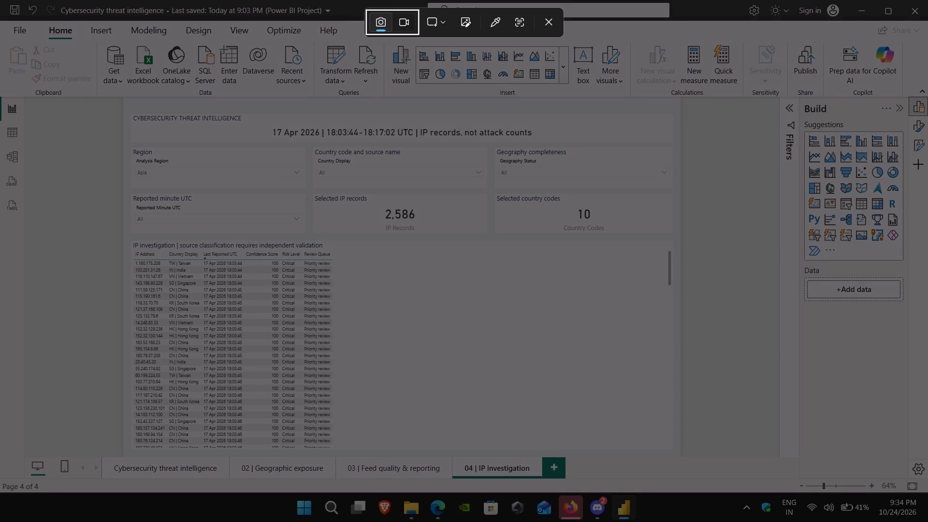
pyautogui.moveTo(121, 100); pyautogui.dragTo(682, 449)
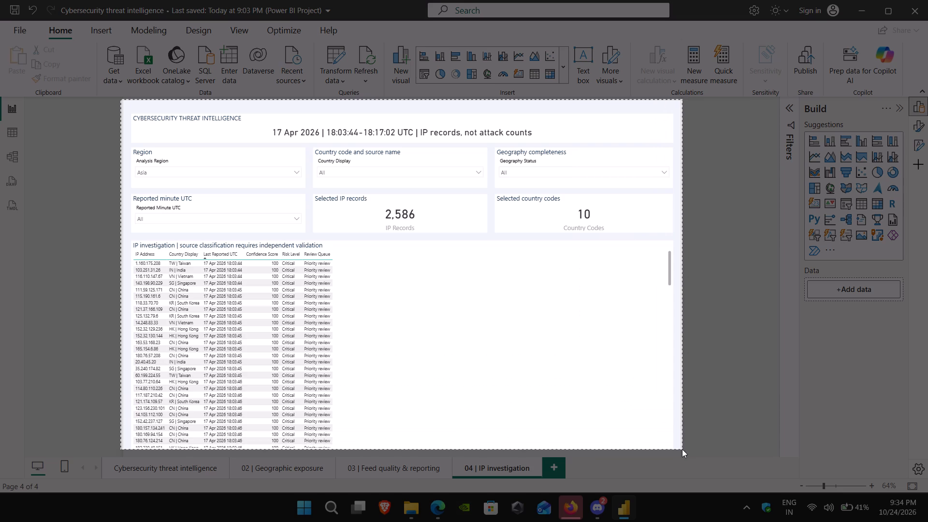
pyautogui.moveTo(682, 449); pyautogui.dragTo(674, 455)
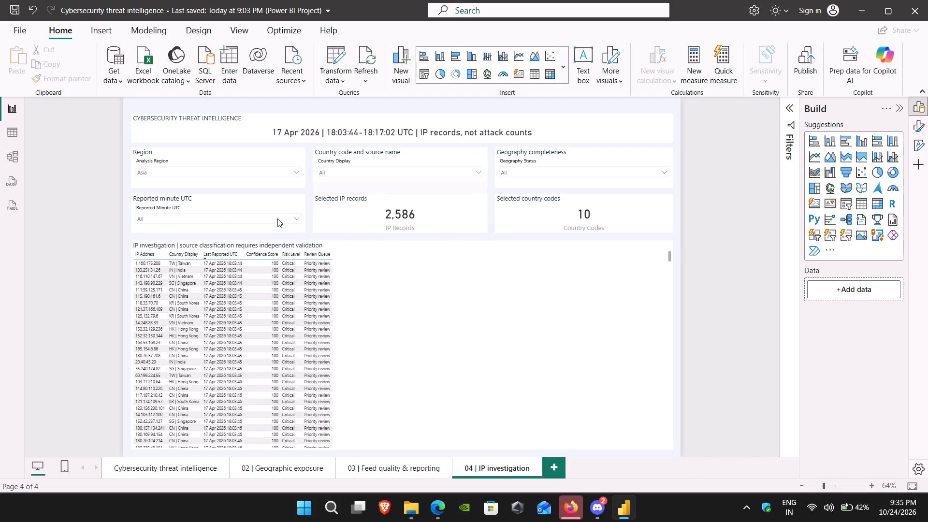
# Return to the Cybersecurity threat intelligence overview page of the report.
pyautogui.click(191, 165)
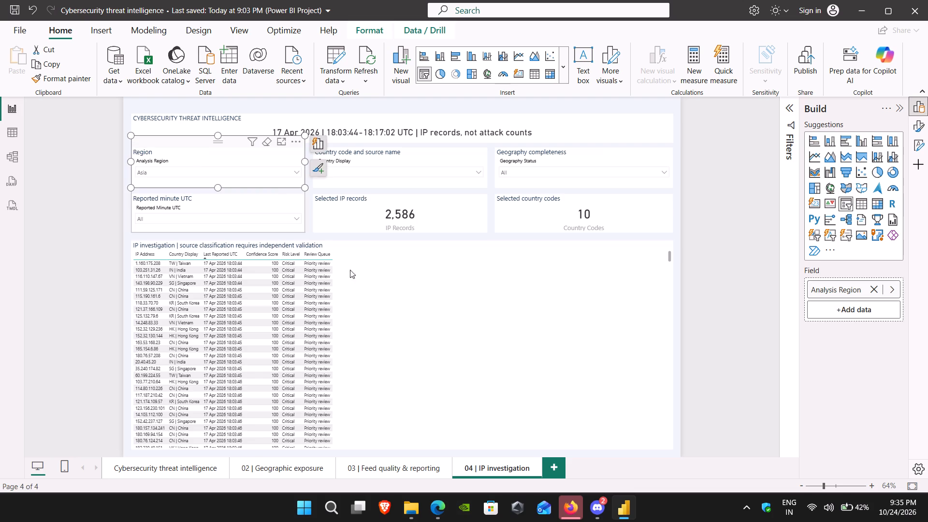
pyautogui.click(183, 467)
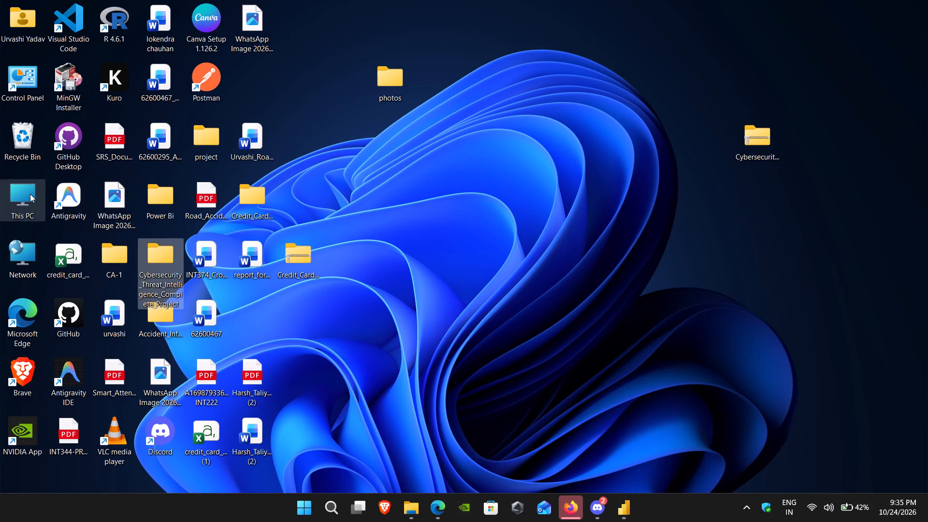
# Switch to File Explorer and open the Screen Recordings folder inside Videos.
pyautogui.doubleClick(30, 194)
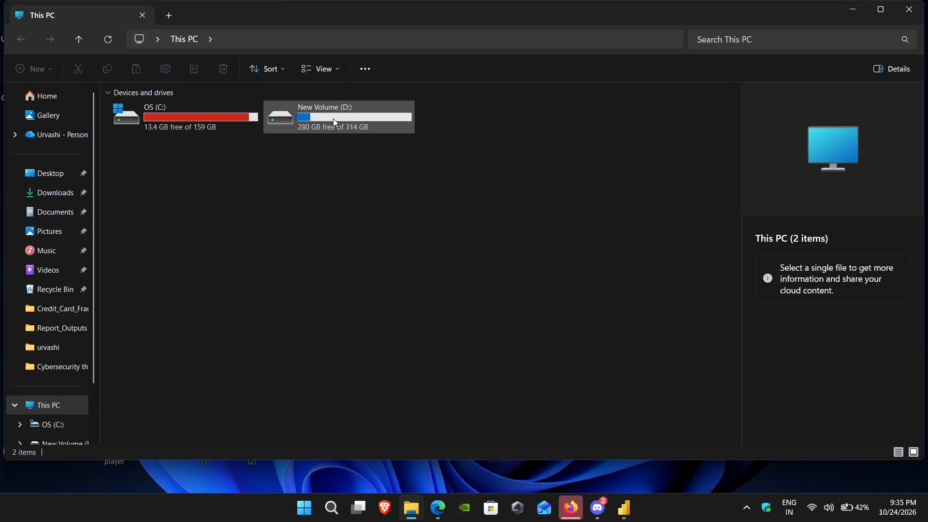
pyautogui.doubleClick(57, 266)
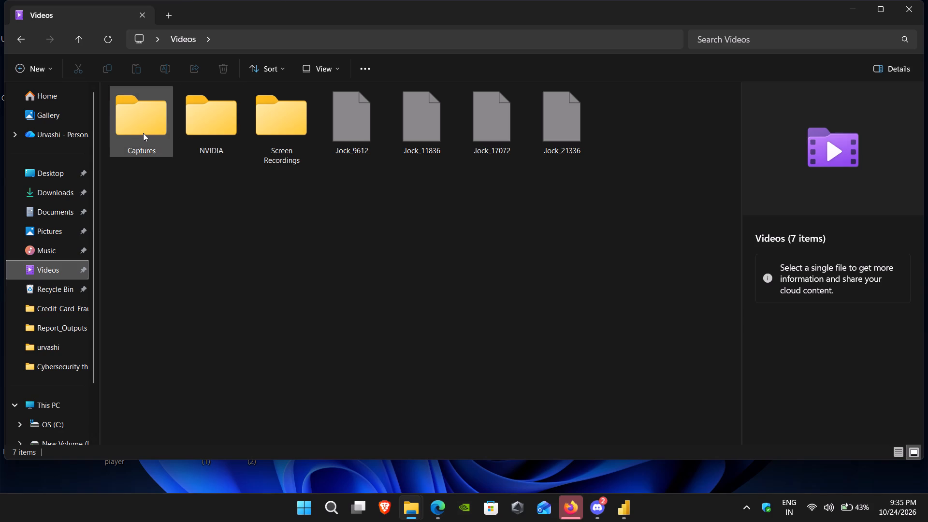
pyautogui.doubleClick(142, 133)
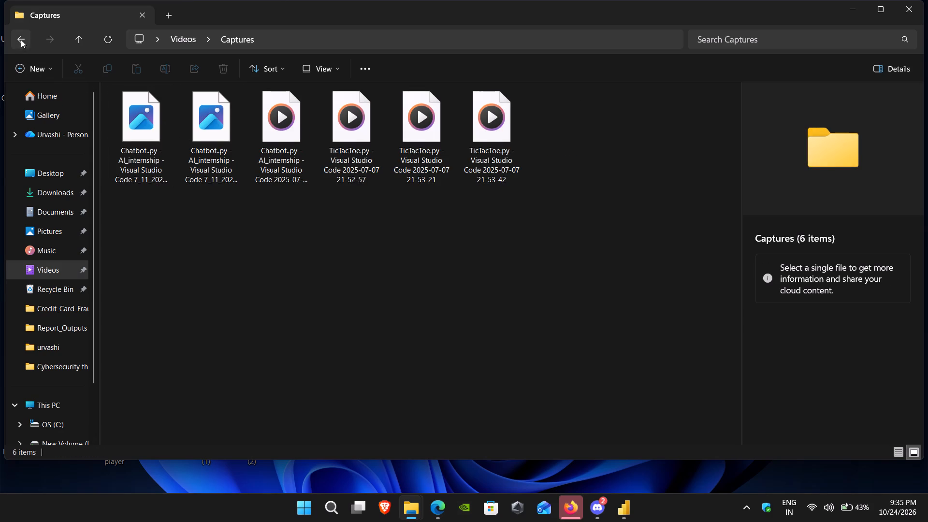
pyautogui.click(21, 40)
pyautogui.click(297, 142)
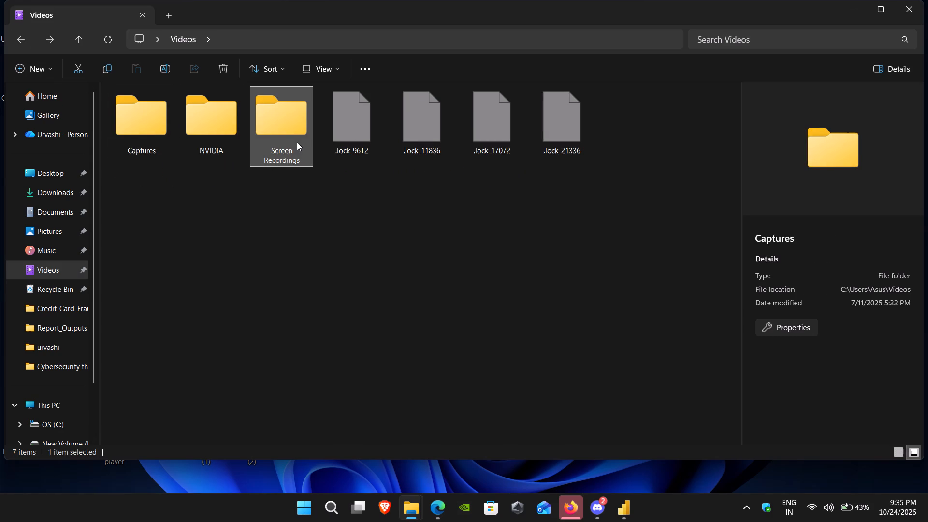
pyautogui.doubleClick(297, 142)
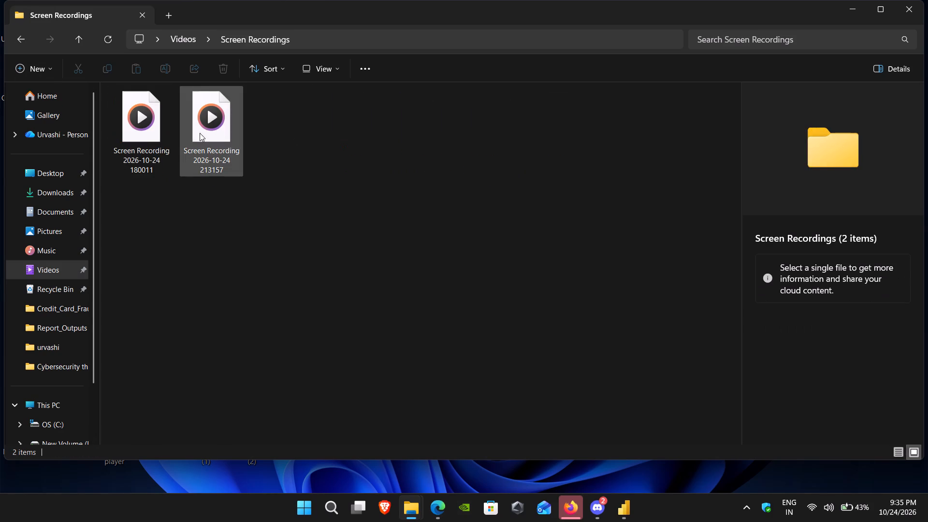
pyautogui.doubleClick(143, 116)
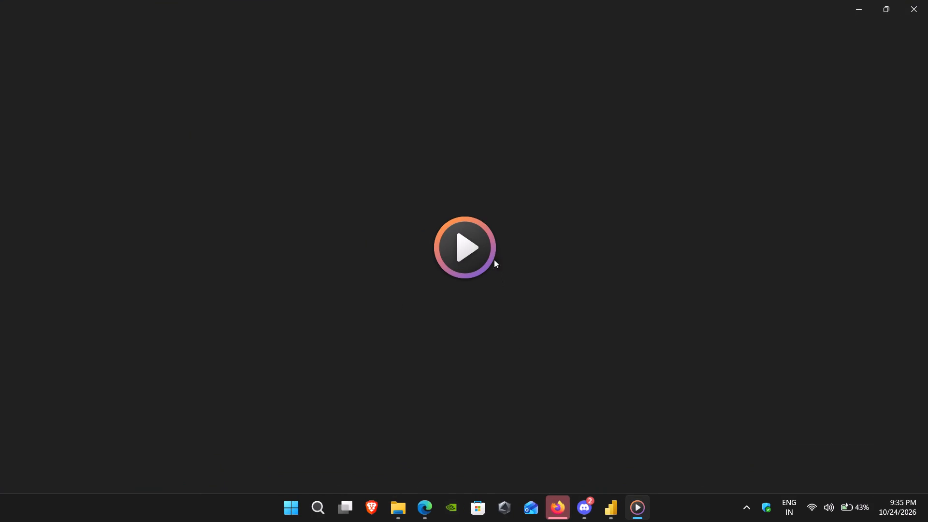
pyautogui.click(472, 249)
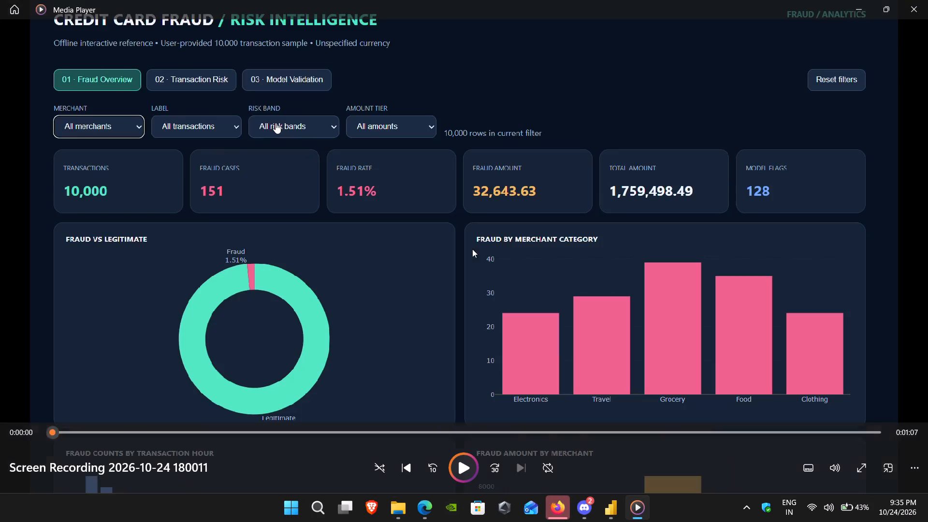
pyautogui.click(915, 8)
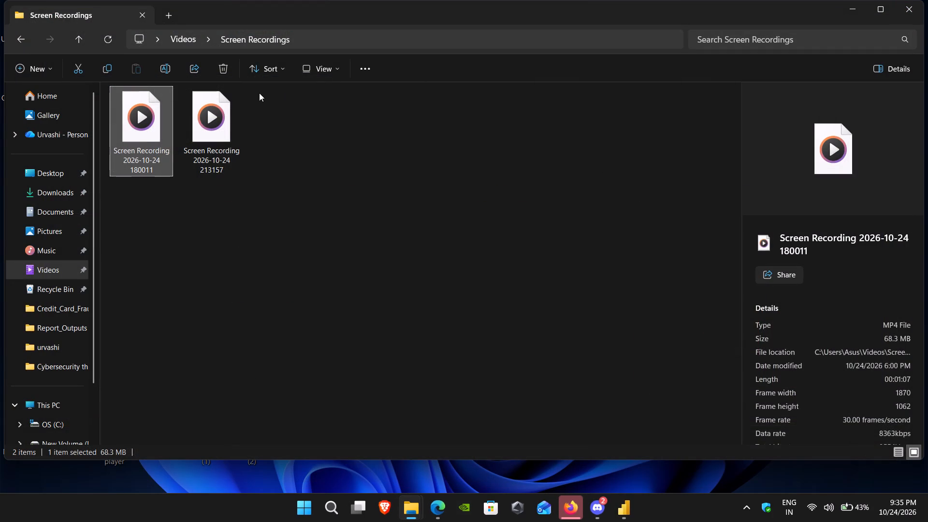
pyautogui.doubleClick(198, 121)
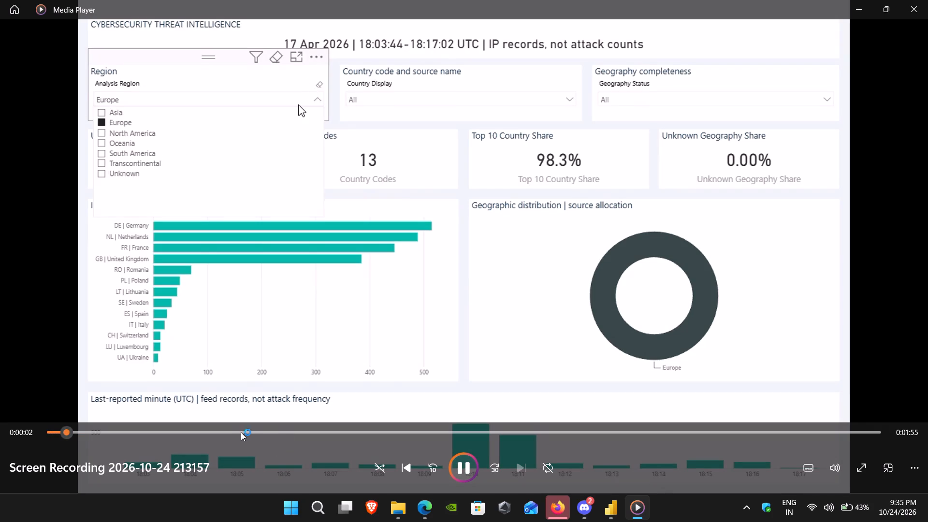
pyautogui.click(241, 432)
pyautogui.click(446, 431)
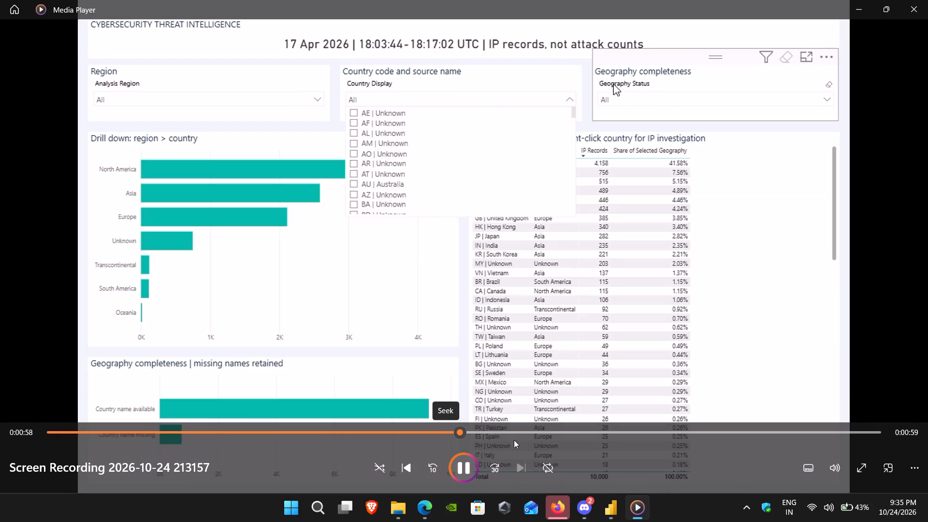
pyautogui.click(601, 433)
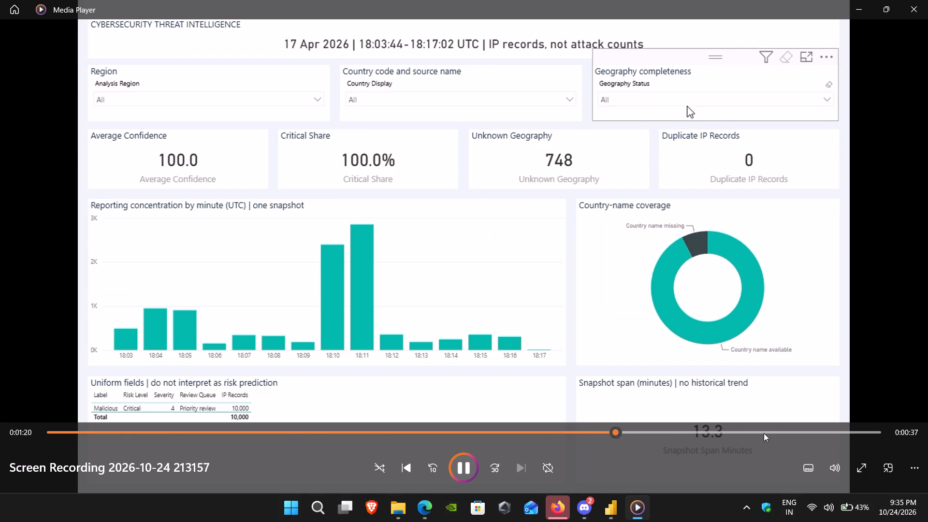
pyautogui.click(765, 432)
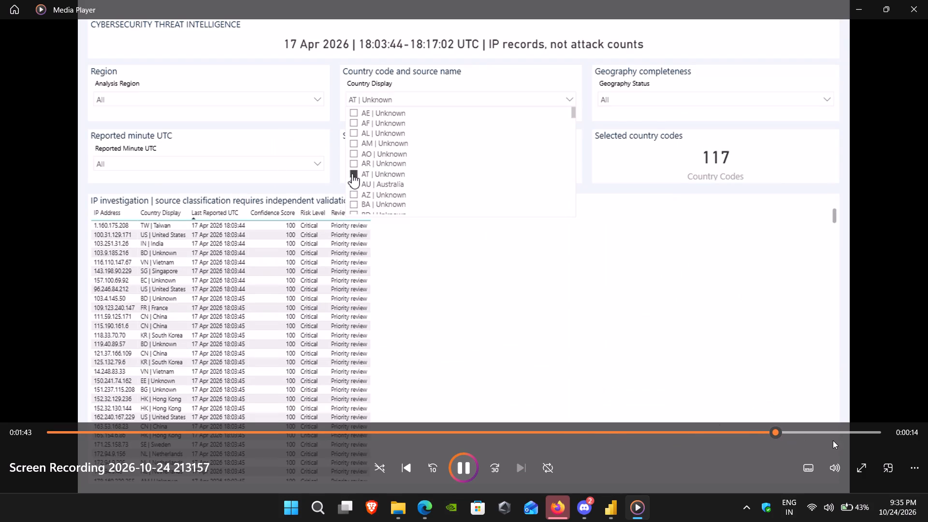
pyautogui.click(833, 440)
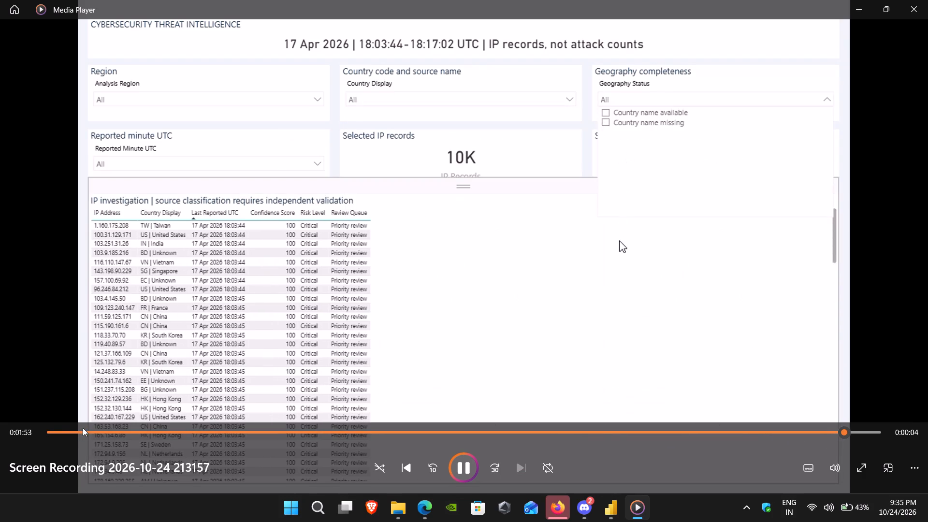
pyautogui.click(81, 431)
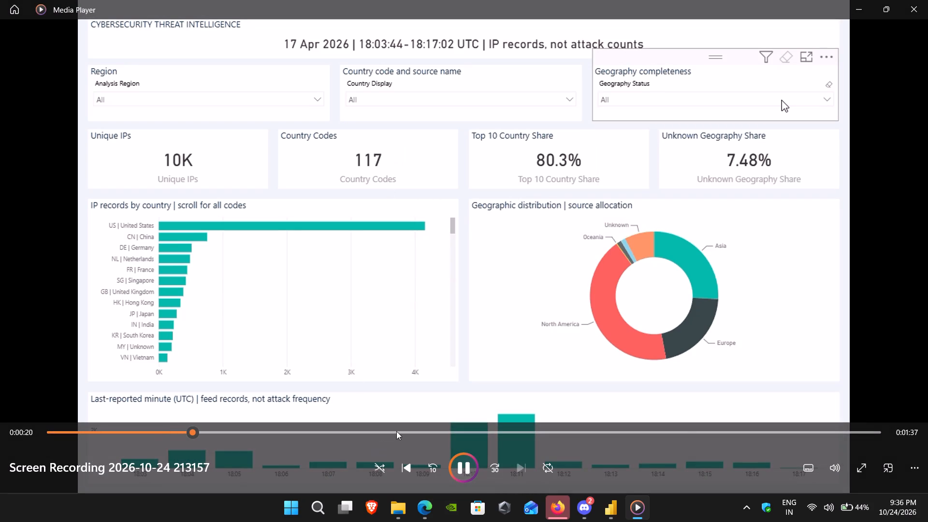
pyautogui.click(396, 431)
pyautogui.click(522, 431)
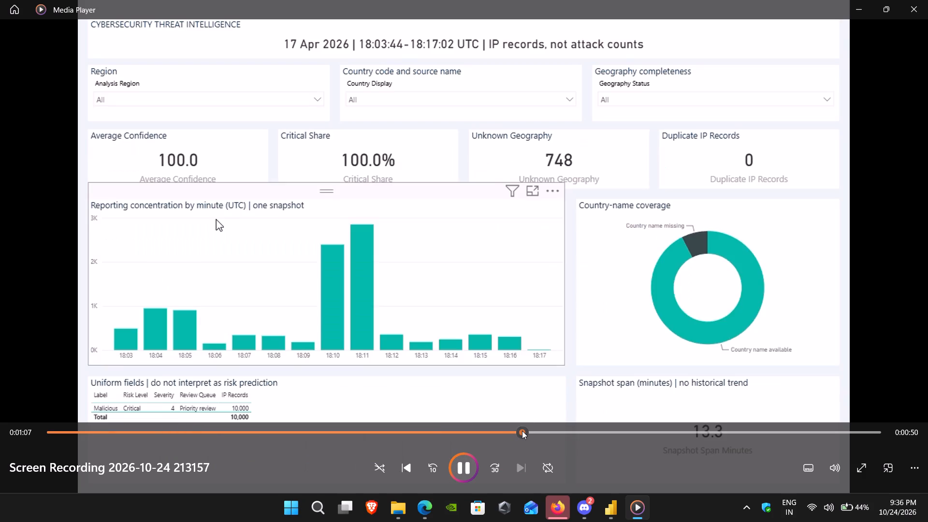
pyautogui.click(919, 12)
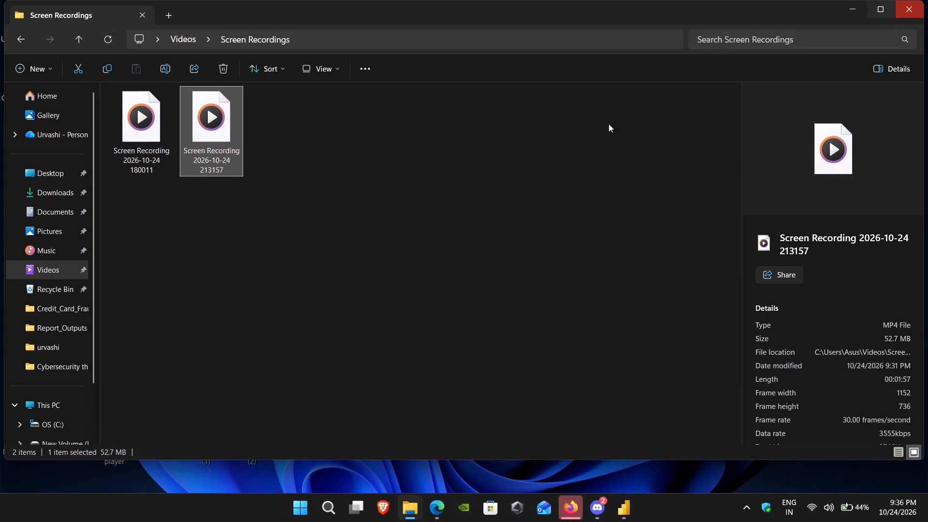
pyautogui.rightClick(221, 132)
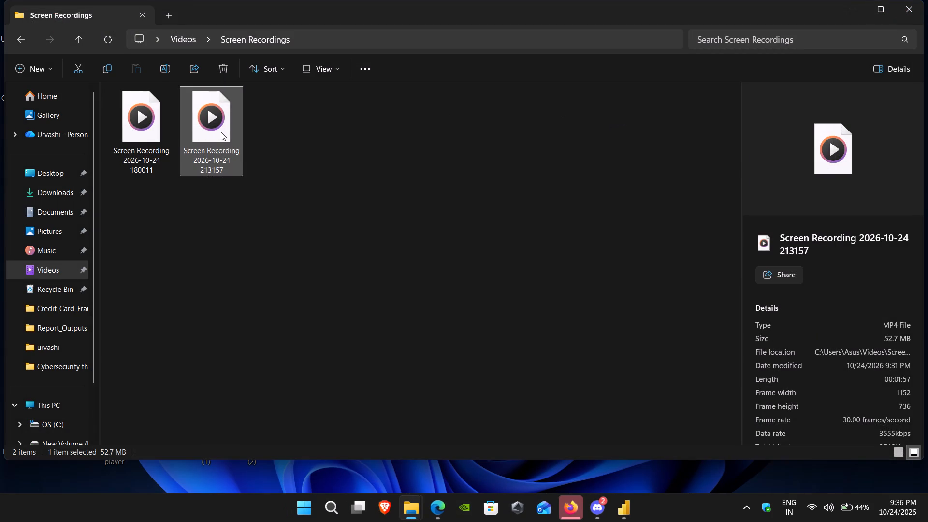
pyautogui.click(280, 151)
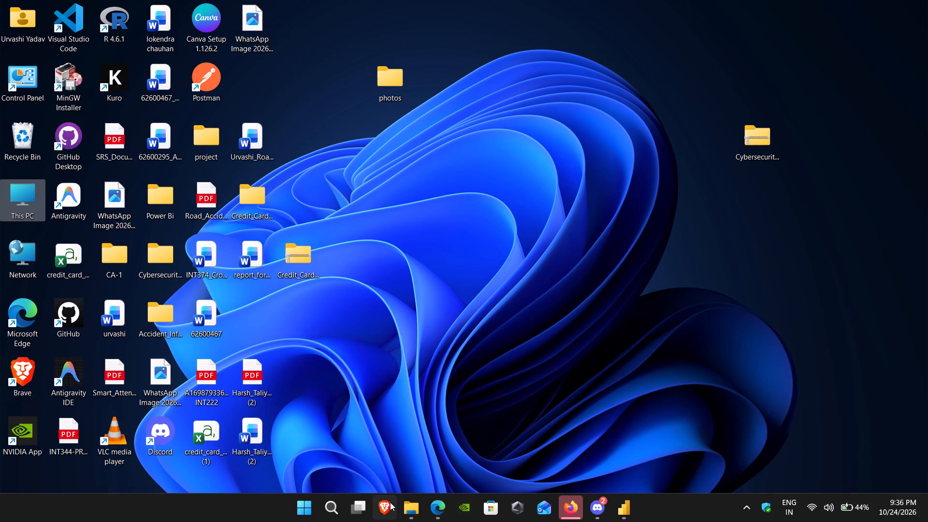
# Switch to the Brave browser.
pyautogui.click(385, 508)
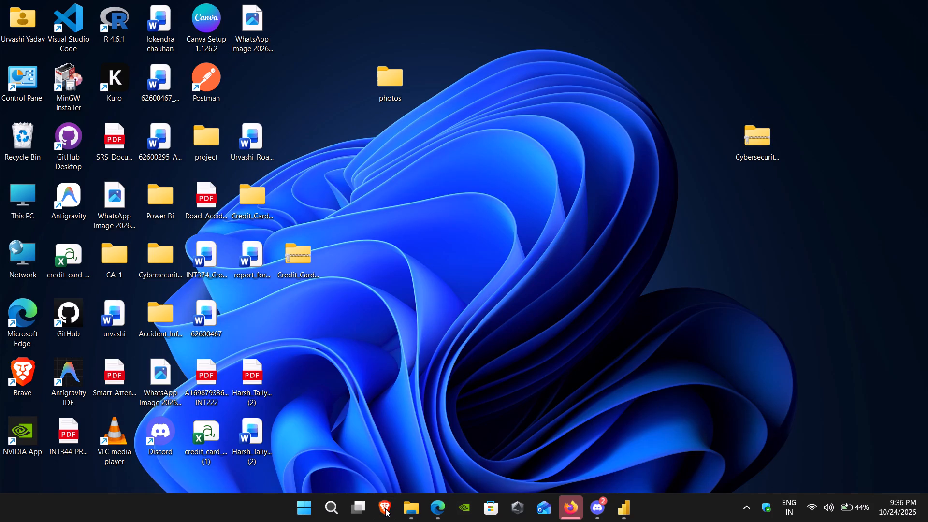